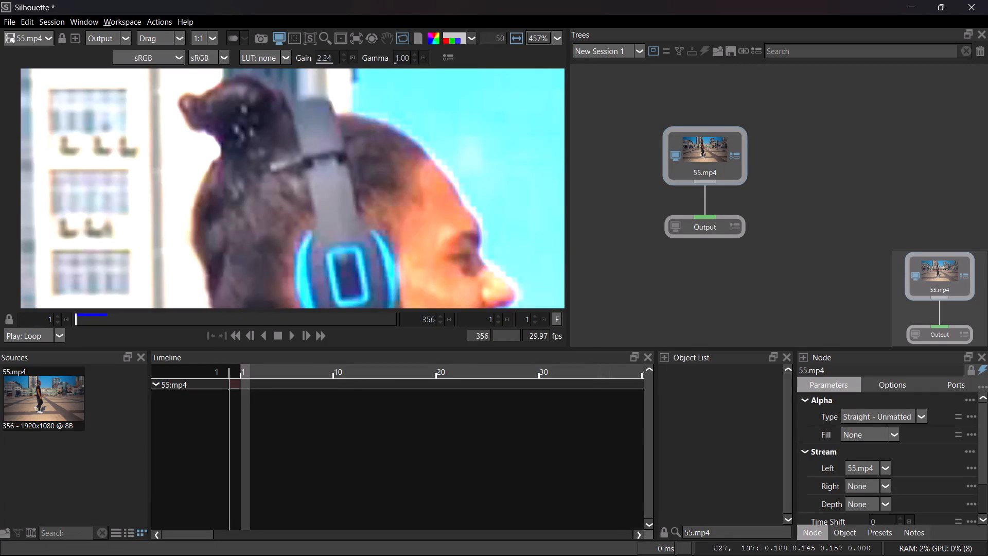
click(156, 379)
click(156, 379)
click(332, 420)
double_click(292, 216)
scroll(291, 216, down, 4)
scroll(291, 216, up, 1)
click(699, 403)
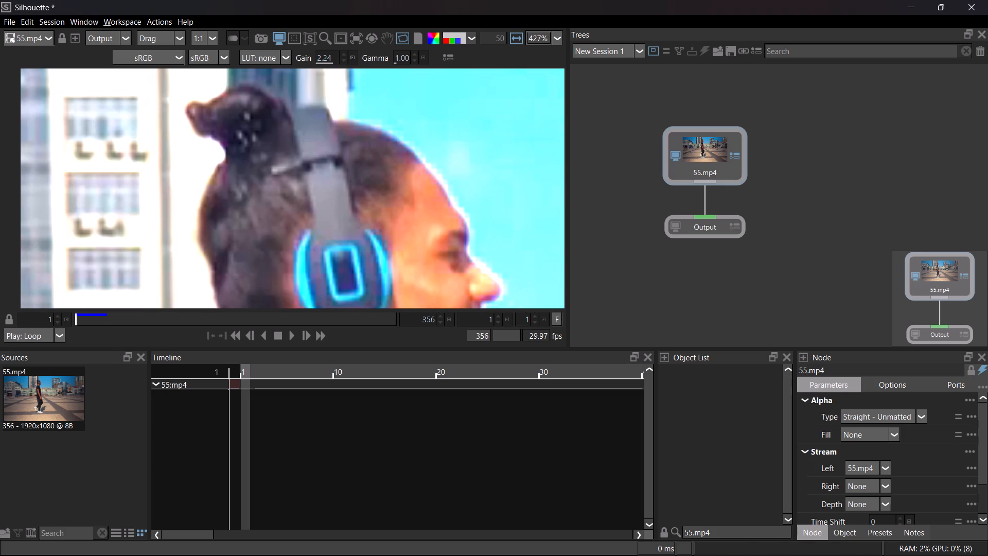
Add a Roto node to the tree using the node search.
click(714, 218)
double_click(711, 221)
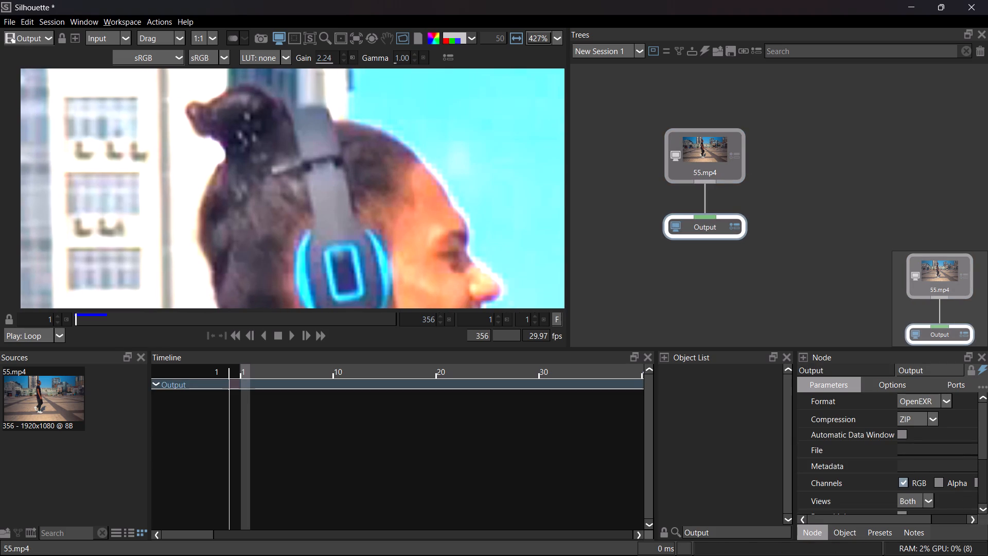
key(Tab)
text(ROTO)
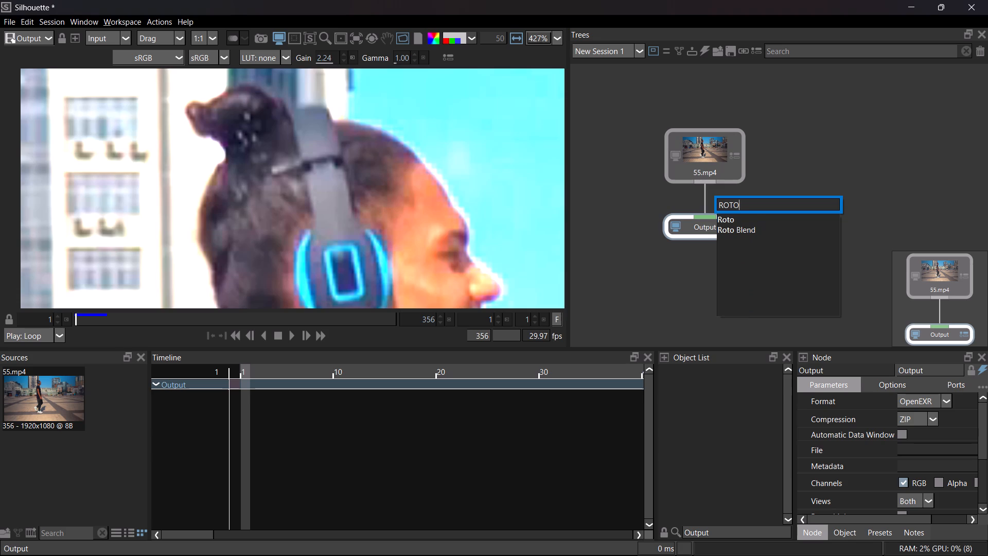
click(744, 220)
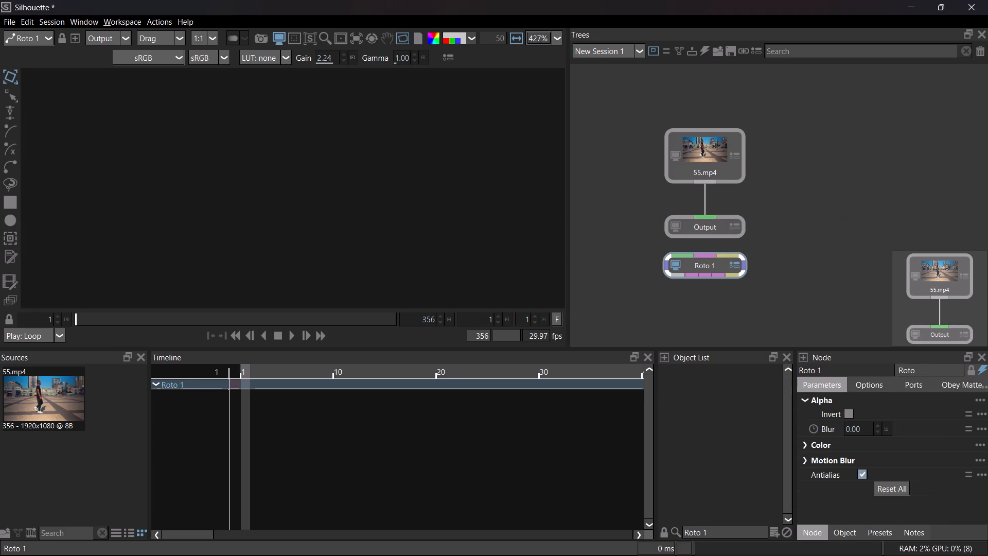
Insert Roto 1 between 55.mp4 and Output, wiring the source to its background input and its Composite output to Output.
click(709, 269)
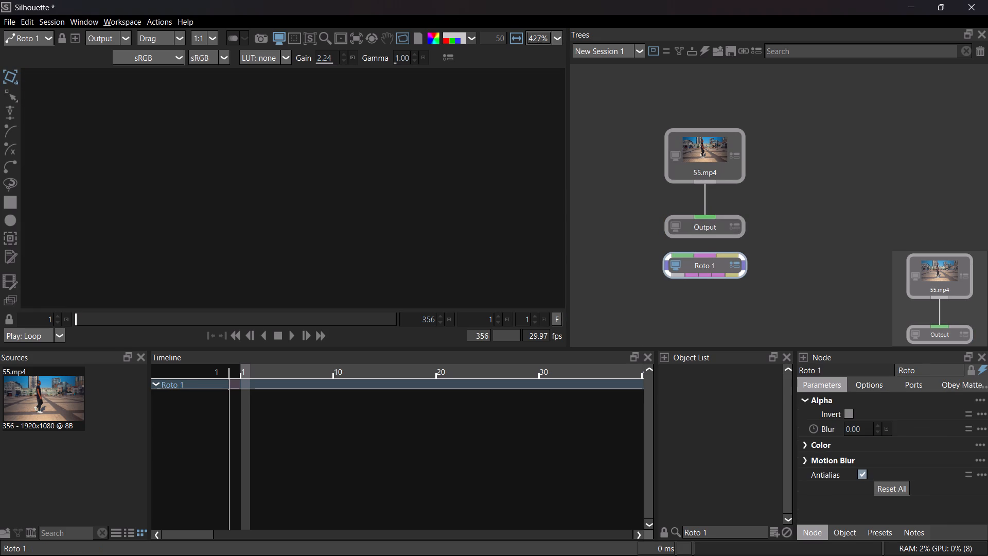
double_click(709, 269)
click(699, 165)
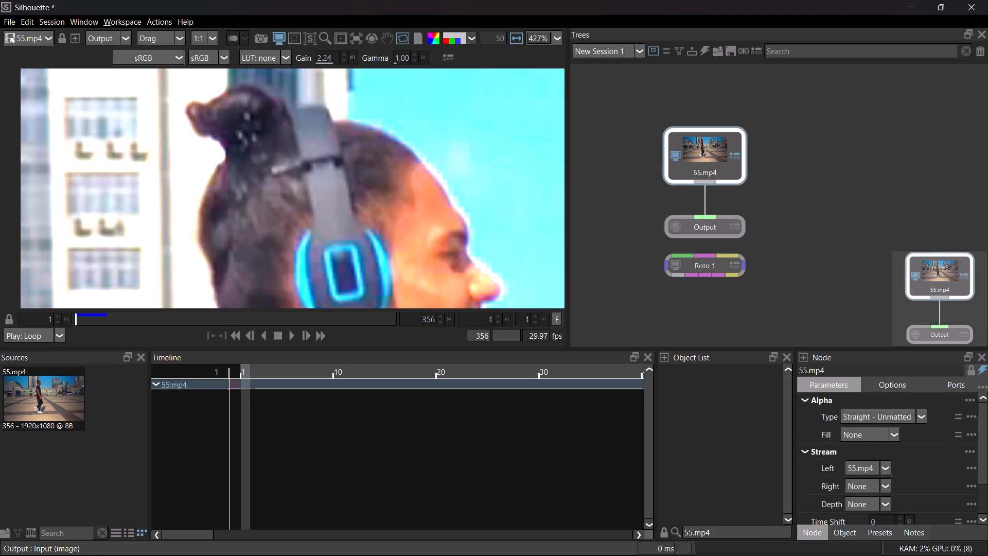
drag(702, 236, 636, 217)
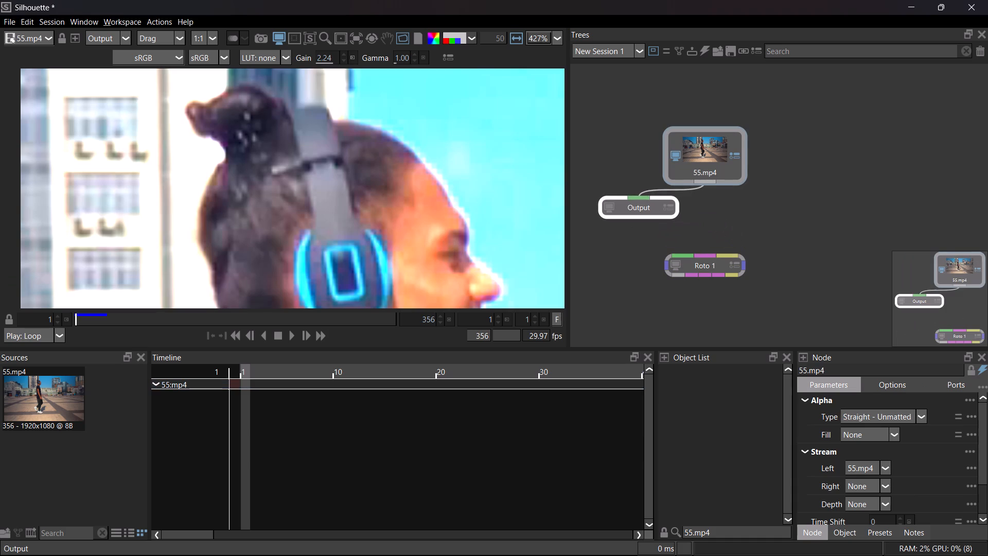
drag(643, 191, 707, 258)
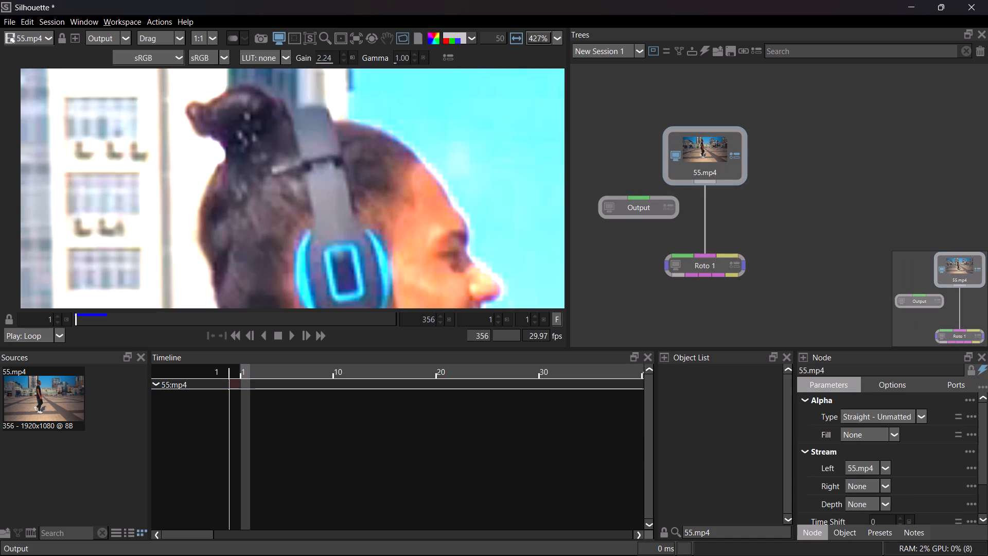
drag(703, 265, 707, 220)
drag(642, 208, 696, 276)
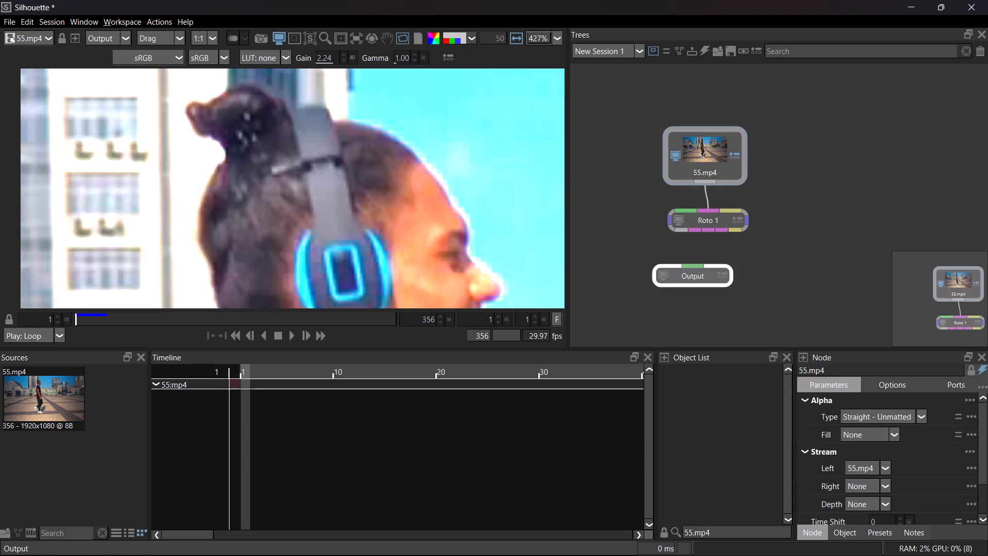
drag(696, 276, 708, 275)
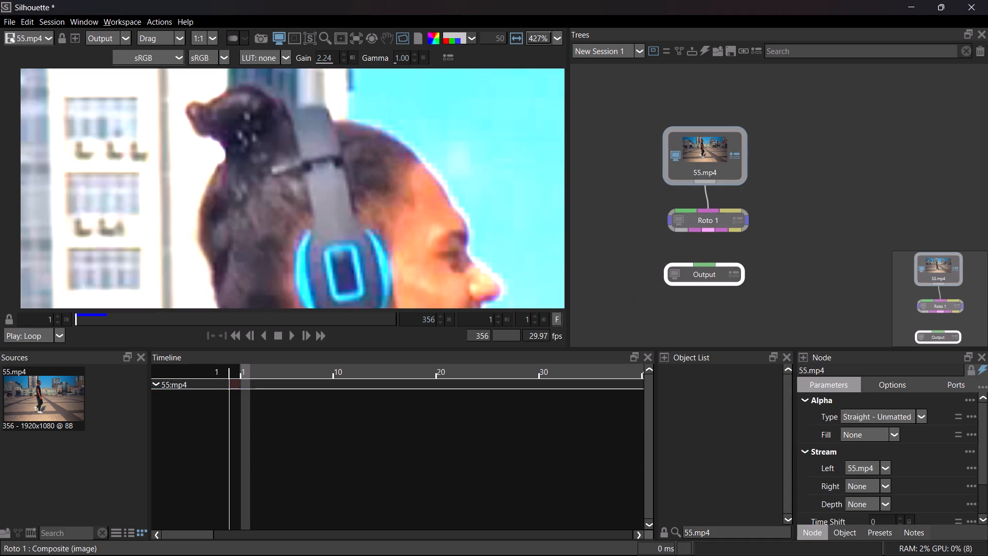
drag(709, 232, 704, 266)
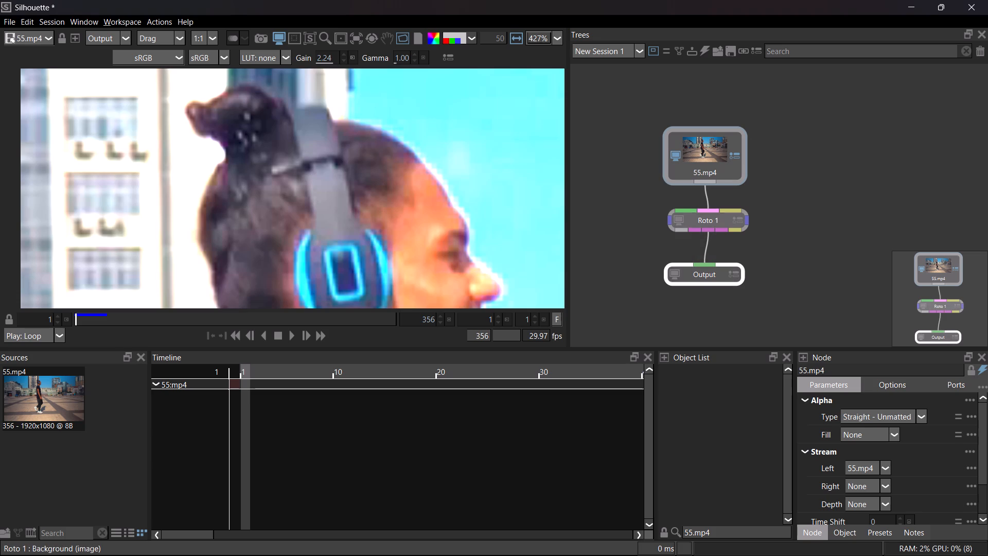
Open Roto 1 in the viewer and move the 55.mp4 connection from its background input to its green input.
click(701, 221)
double_click(701, 221)
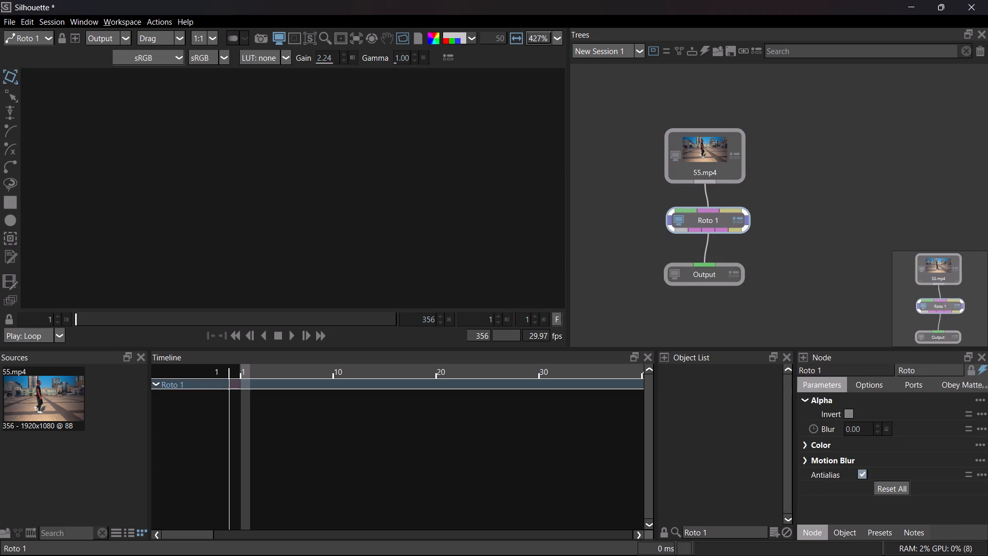
click(713, 153)
click(700, 223)
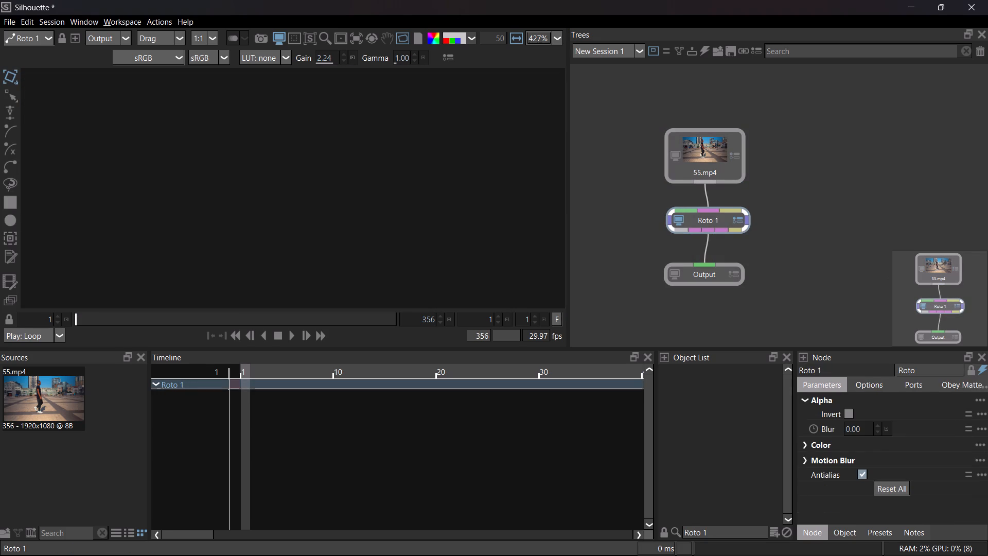
drag(708, 199, 685, 213)
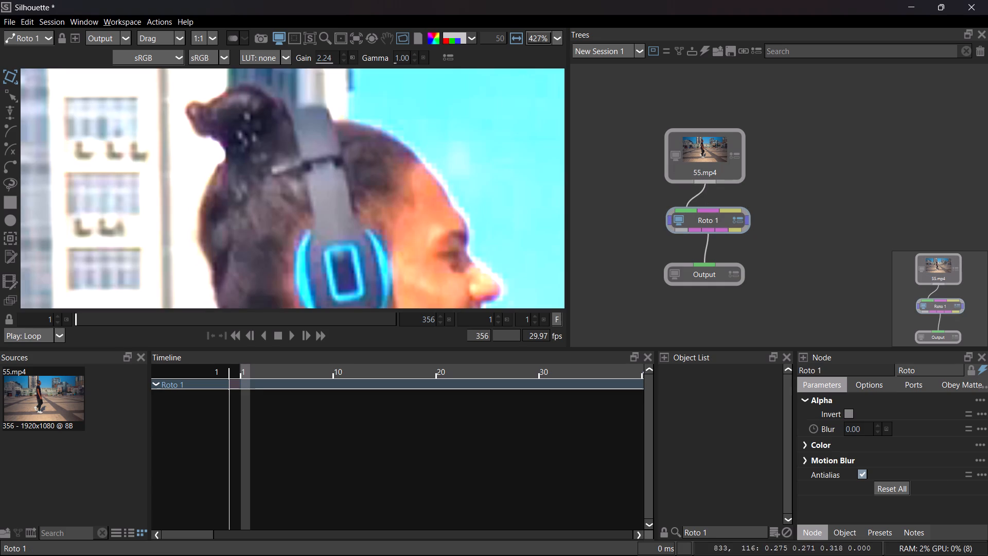
scroll(321, 154, up, 1)
scroll(276, 146, up, 2)
triple_click(703, 221)
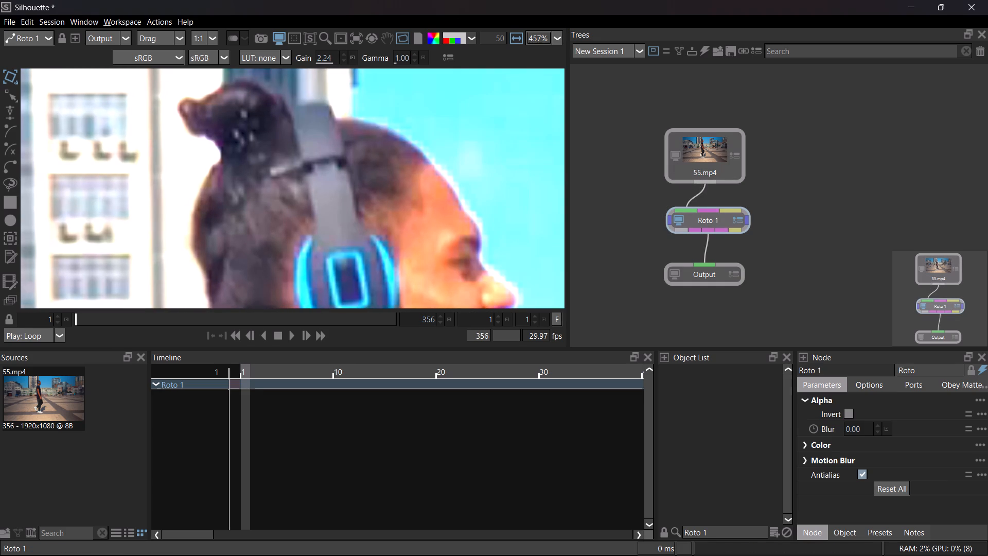
Preview Roto 1 in the Foreground and Color Comp view modes, finishing on Foreground.
click(208, 134)
click(182, 129)
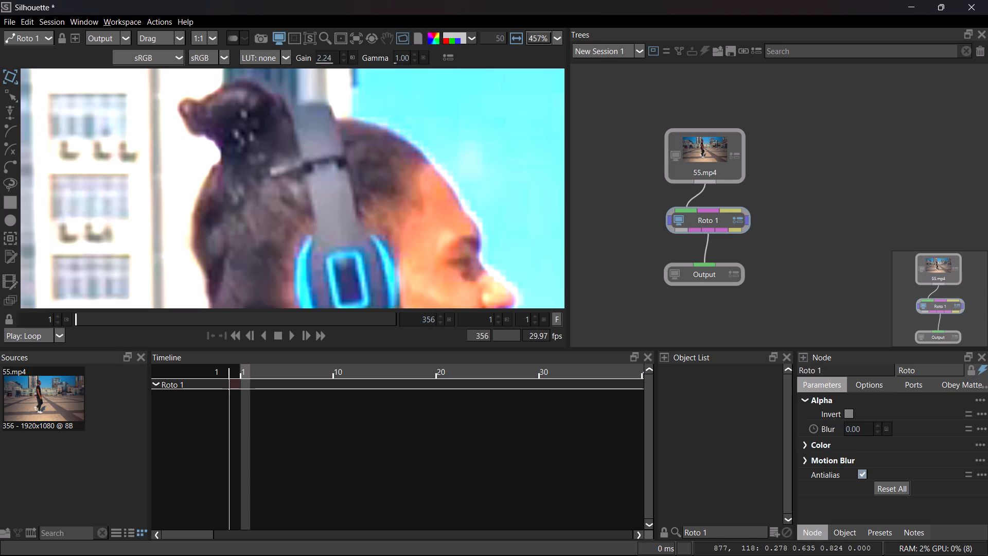
click(121, 39)
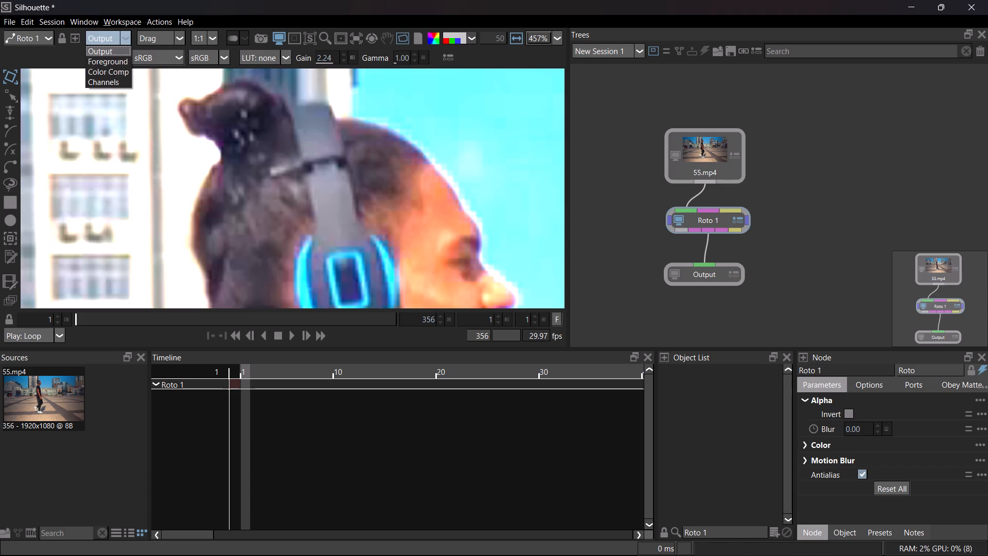
click(117, 60)
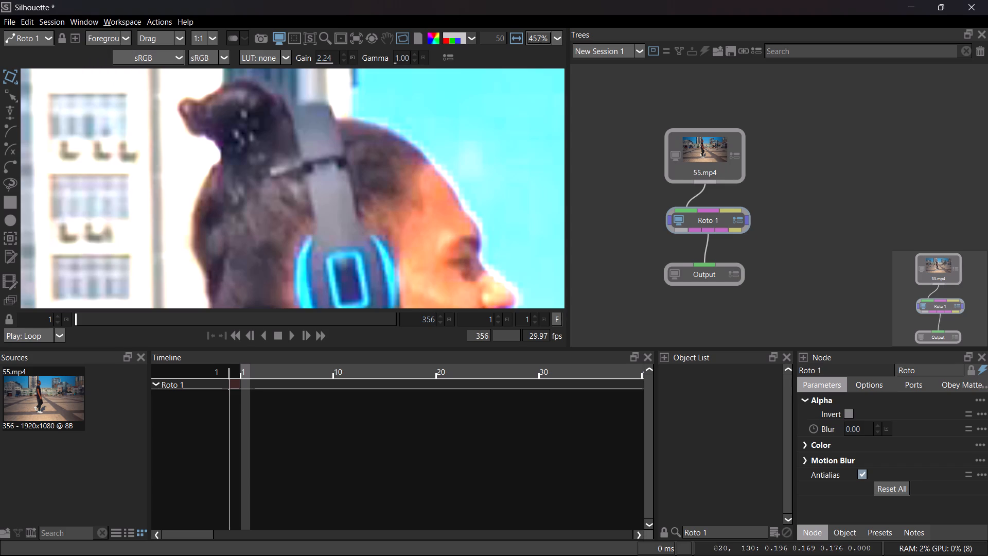
click(125, 38)
click(121, 66)
drag(126, 40, 130, 33)
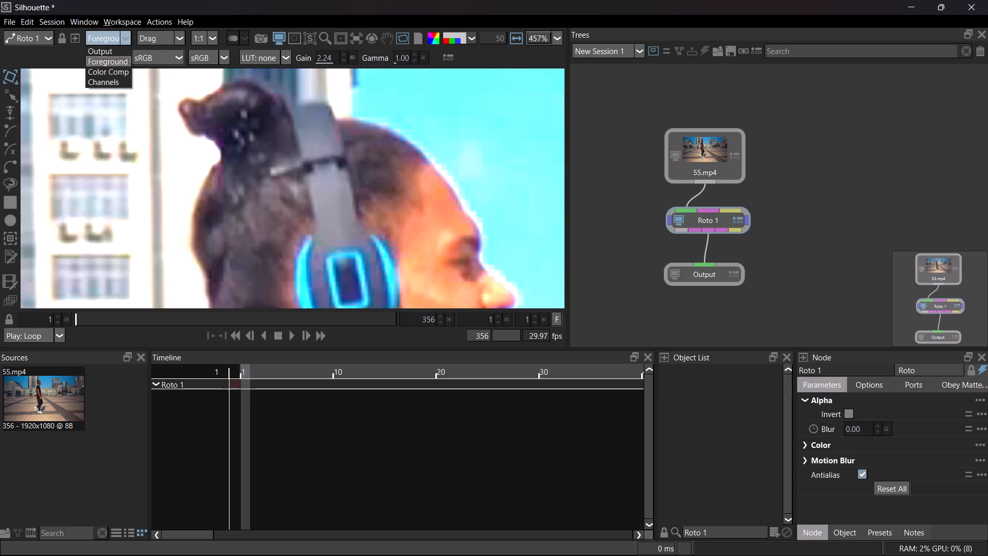
click(120, 75)
click(128, 36)
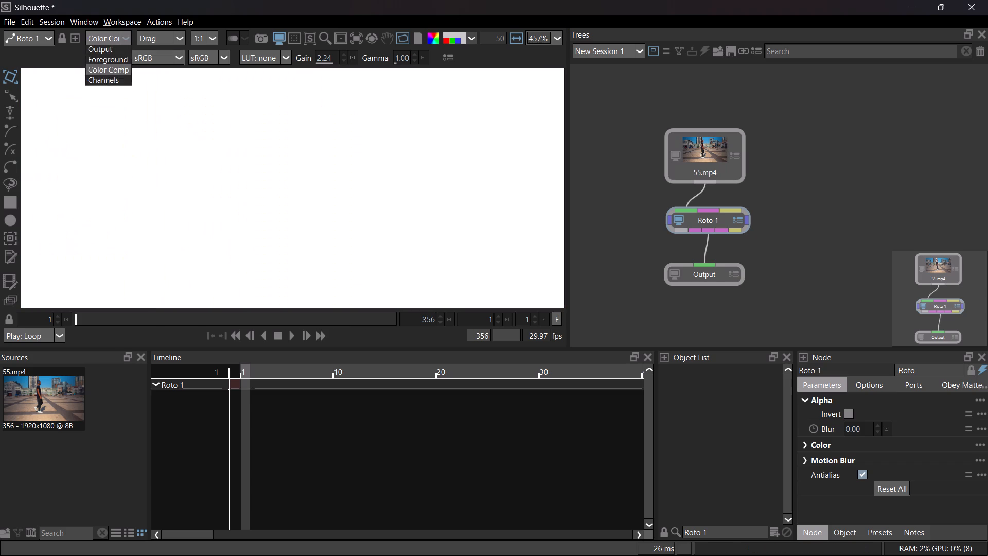
click(118, 62)
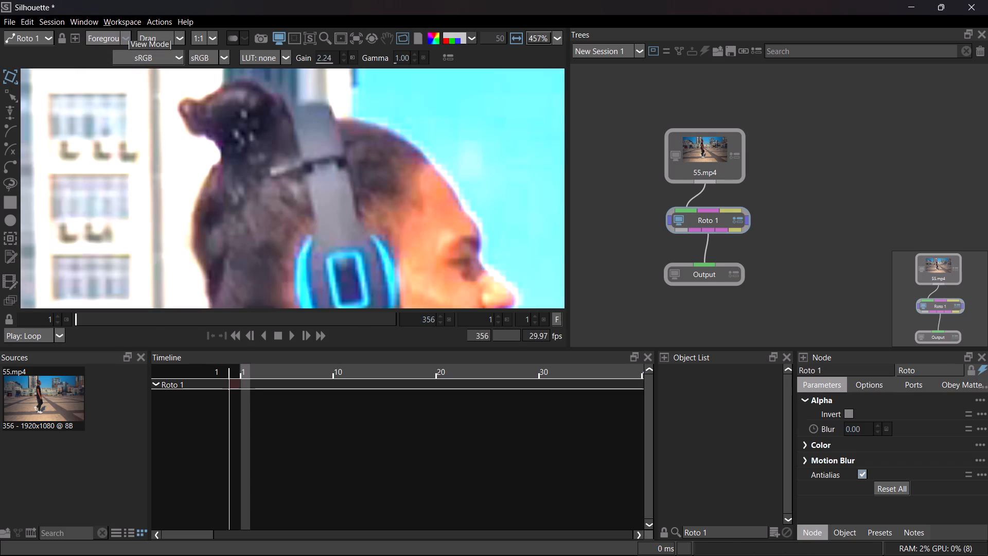
Cycle the viewer through the Output, Foreground, Color Comp and Channels view modes, finishing on Foreground.
key(1)
key(2)
key(3)
key(4)
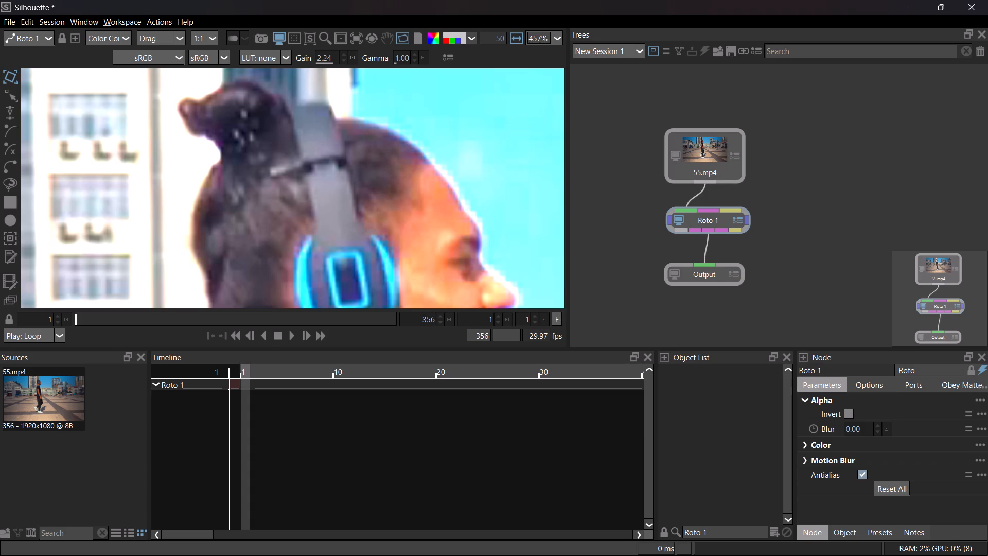
key(6)
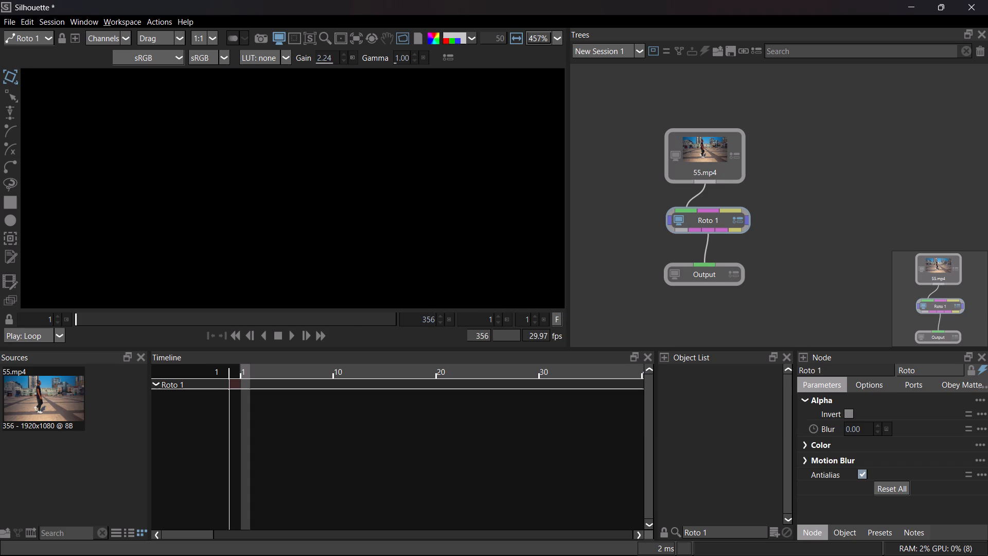
key(1)
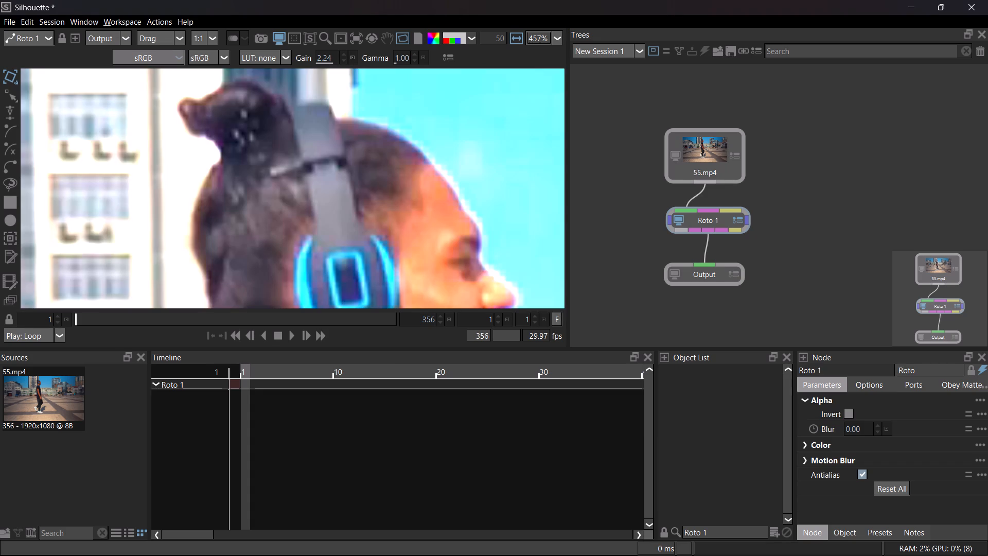
key(2)
Compare low and high viewer gamma on the head close-up, trying 0.20 and finishing with 1.20.
drag(412, 57, 414, 67)
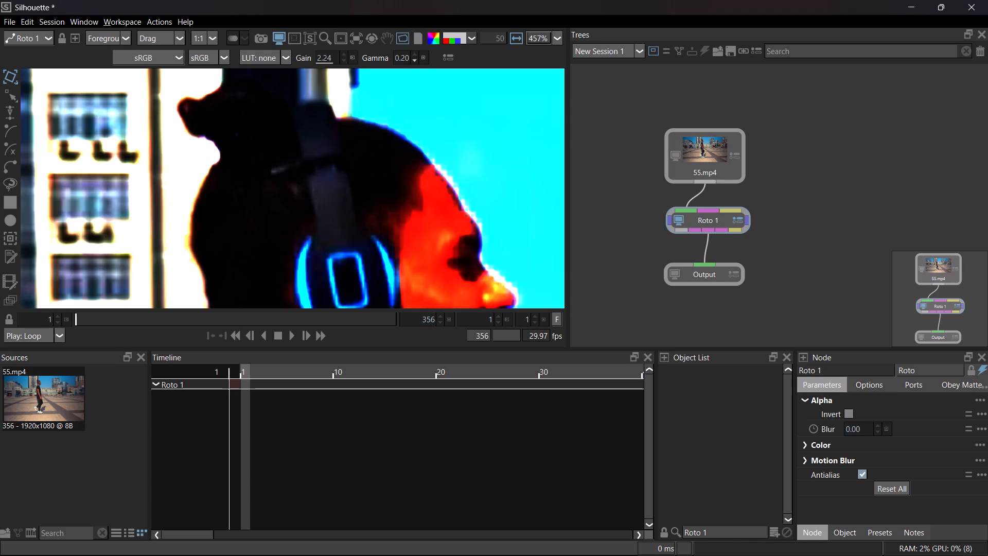
drag(414, 67, 414, 45)
click(414, 55)
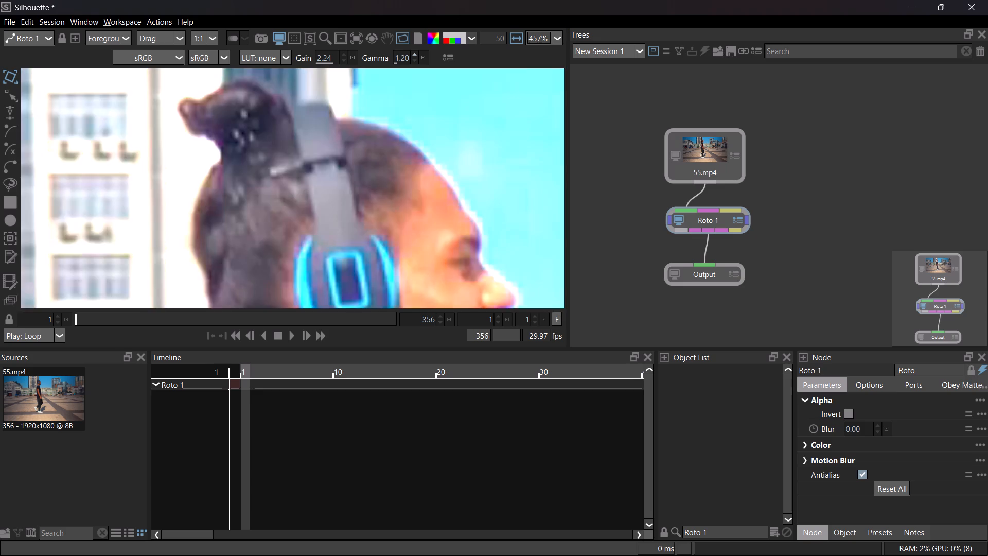
click(414, 55)
click(415, 60)
click(415, 60)
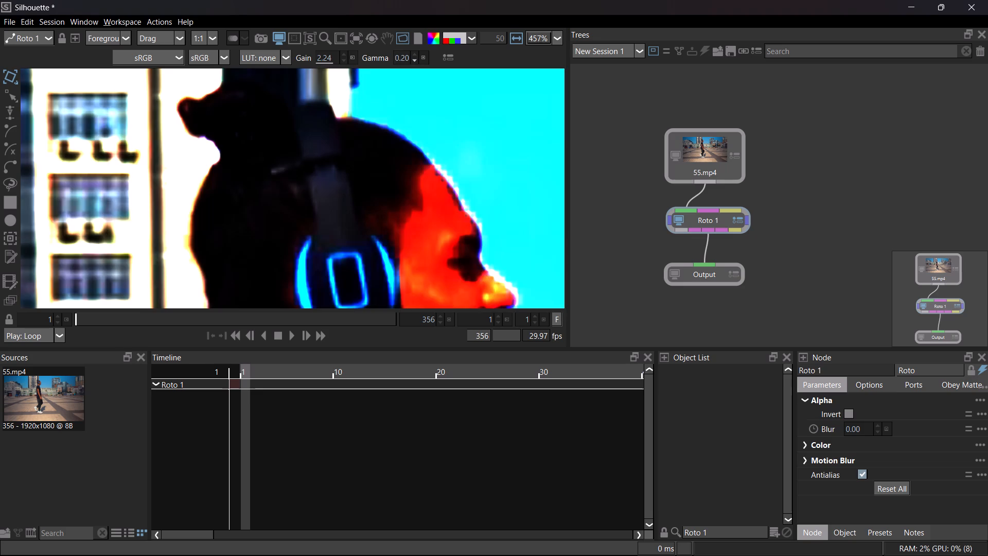
click(415, 54)
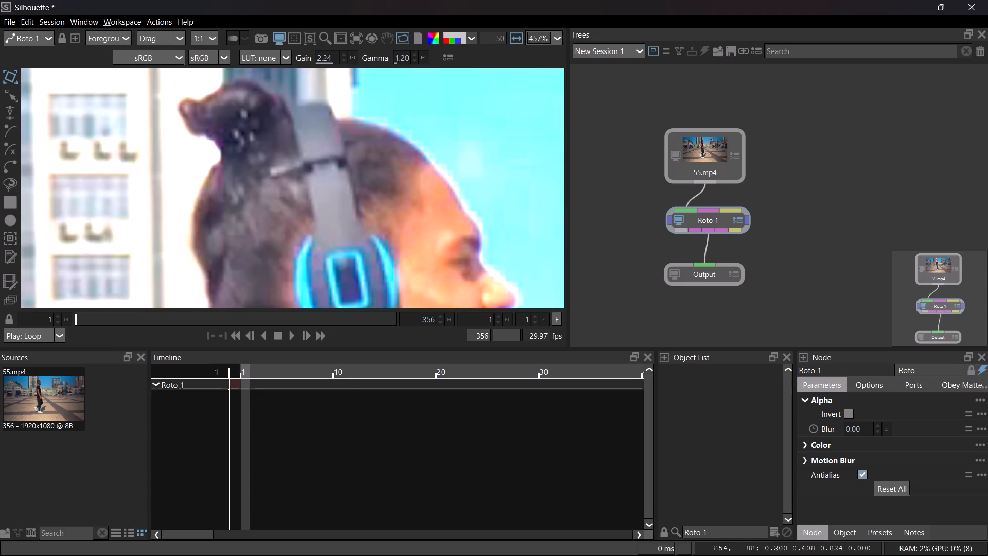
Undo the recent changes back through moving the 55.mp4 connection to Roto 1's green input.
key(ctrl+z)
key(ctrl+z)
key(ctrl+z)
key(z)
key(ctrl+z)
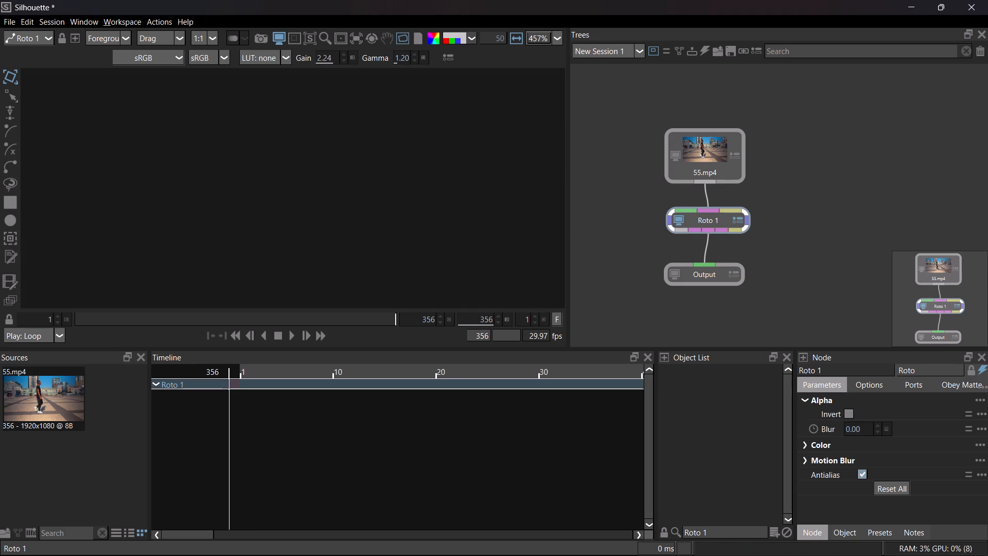
Reconnect 55.mp4 to Roto 1's green input instead of its background input.
drag(707, 203, 687, 203)
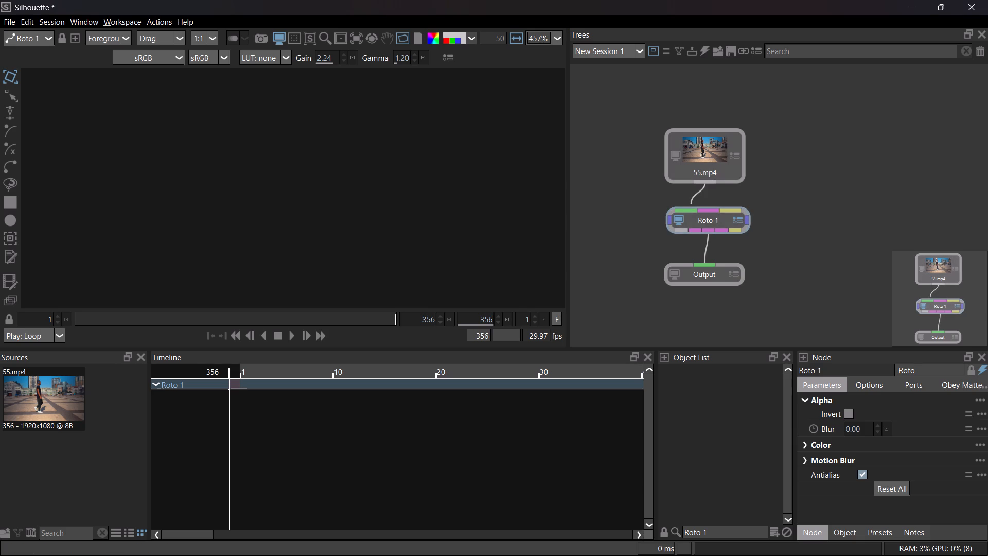
drag(687, 203, 684, 211)
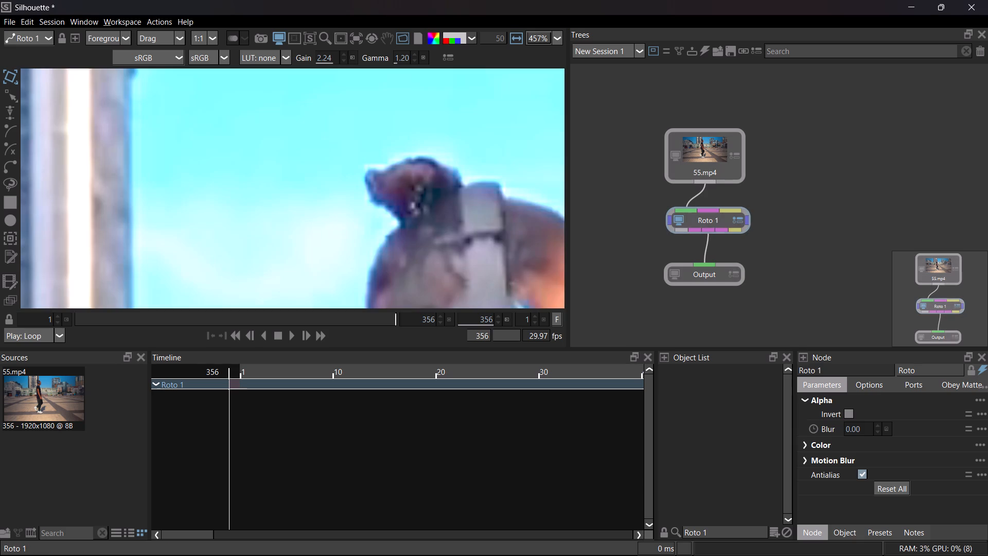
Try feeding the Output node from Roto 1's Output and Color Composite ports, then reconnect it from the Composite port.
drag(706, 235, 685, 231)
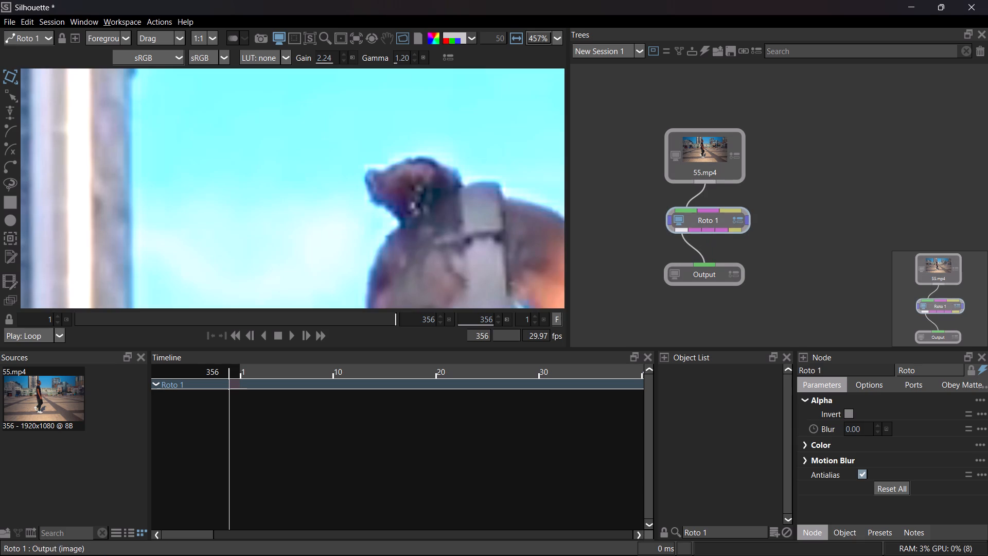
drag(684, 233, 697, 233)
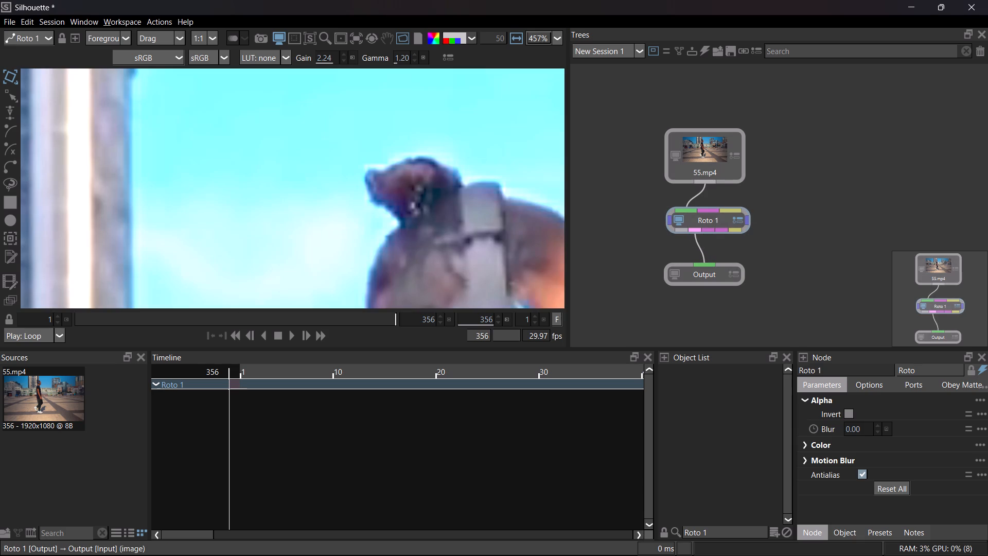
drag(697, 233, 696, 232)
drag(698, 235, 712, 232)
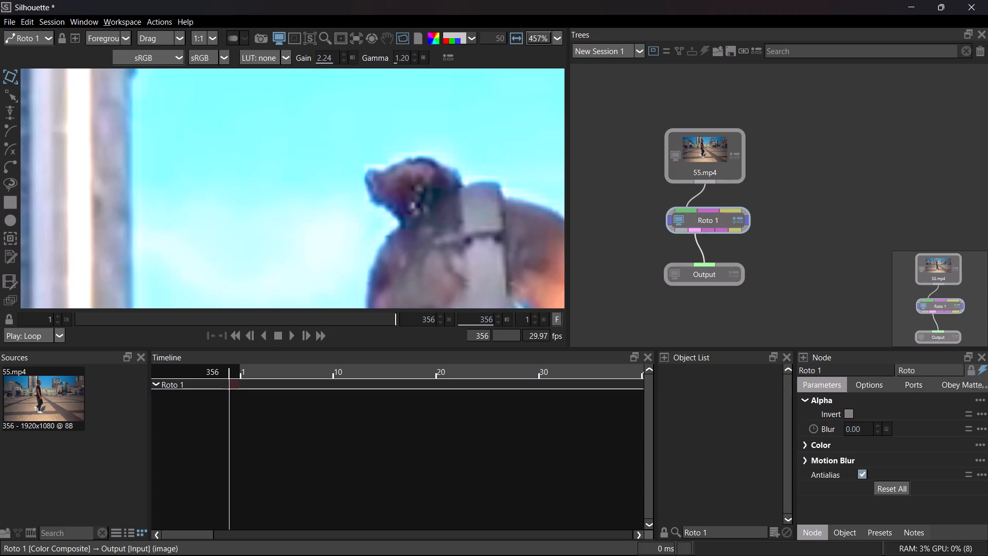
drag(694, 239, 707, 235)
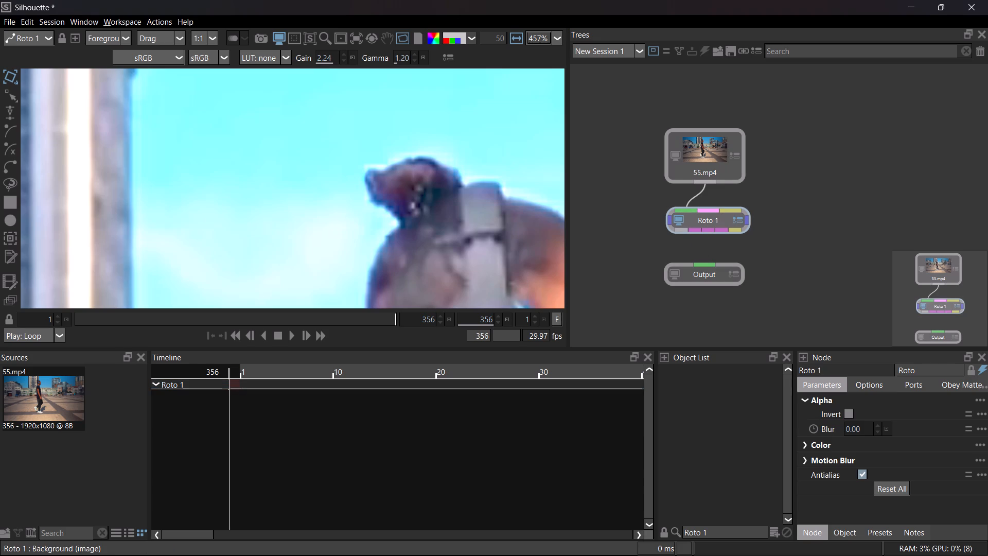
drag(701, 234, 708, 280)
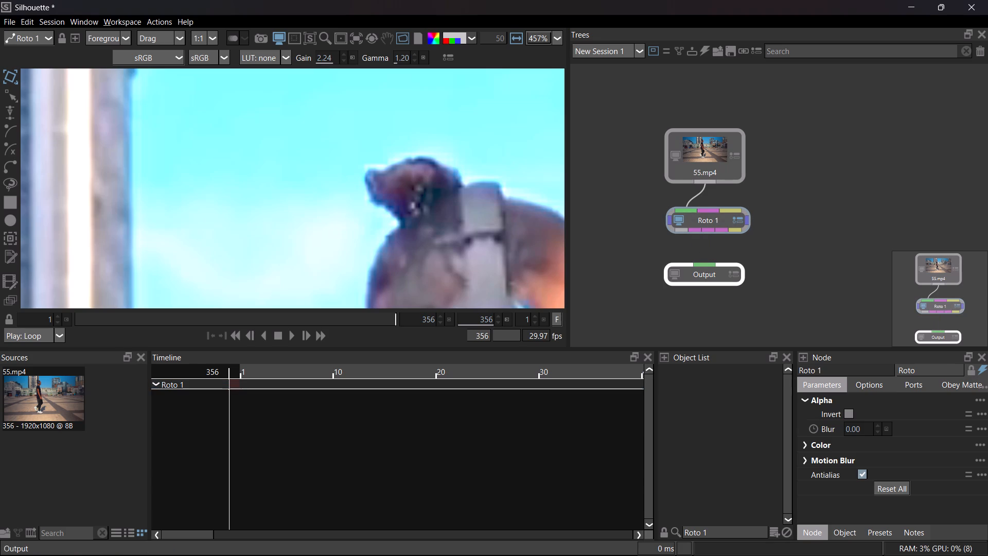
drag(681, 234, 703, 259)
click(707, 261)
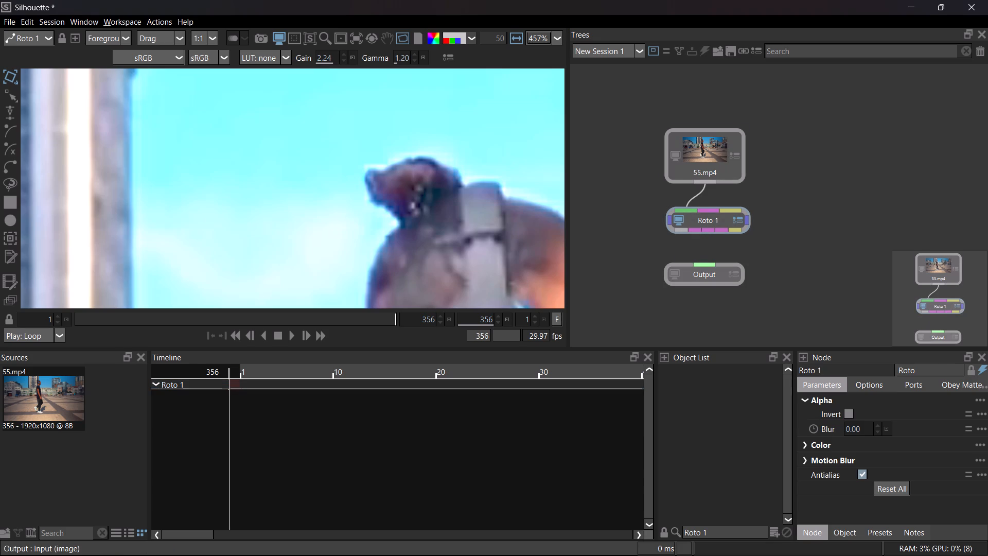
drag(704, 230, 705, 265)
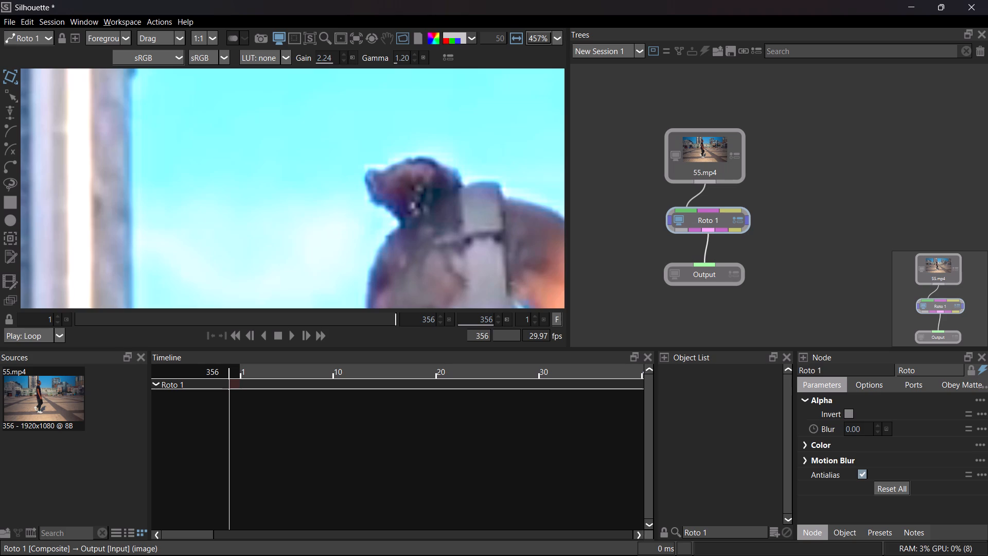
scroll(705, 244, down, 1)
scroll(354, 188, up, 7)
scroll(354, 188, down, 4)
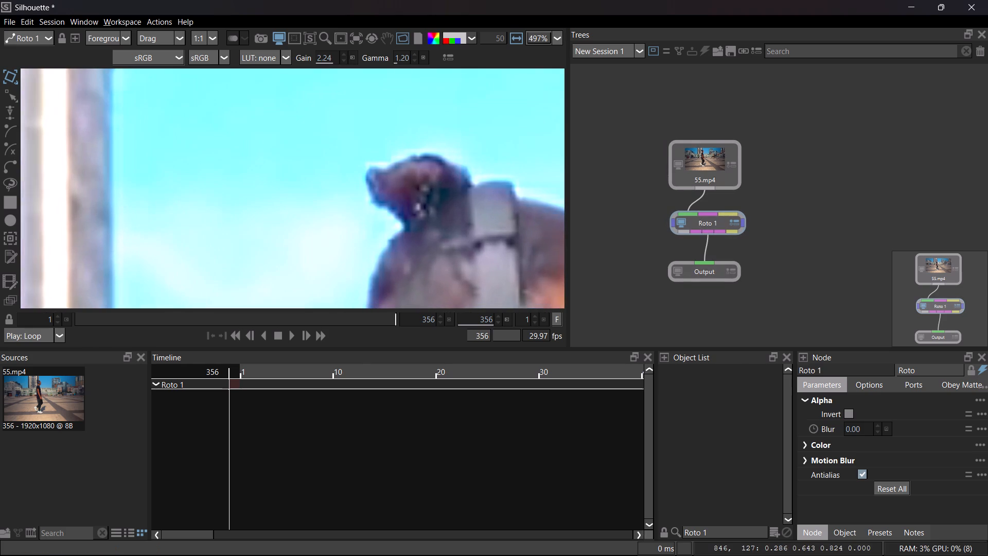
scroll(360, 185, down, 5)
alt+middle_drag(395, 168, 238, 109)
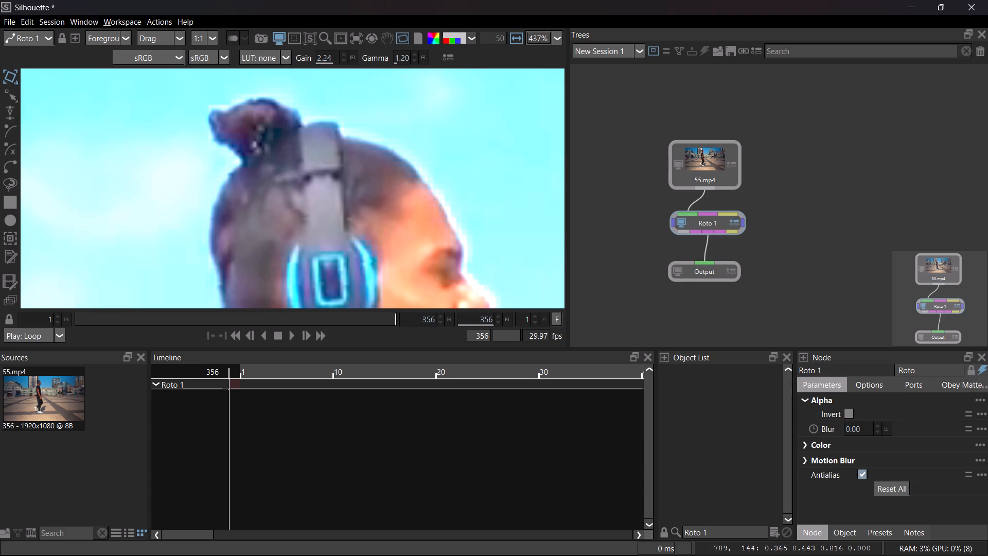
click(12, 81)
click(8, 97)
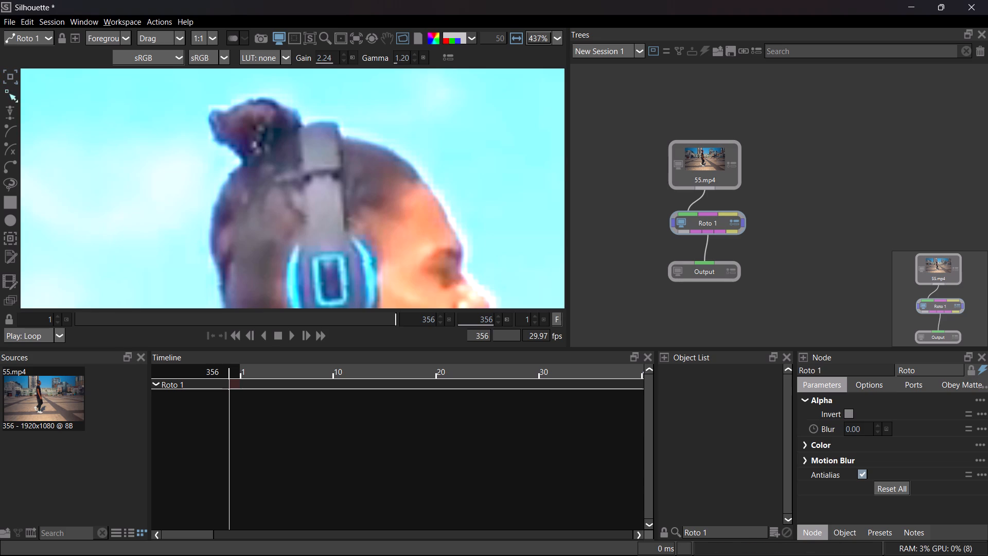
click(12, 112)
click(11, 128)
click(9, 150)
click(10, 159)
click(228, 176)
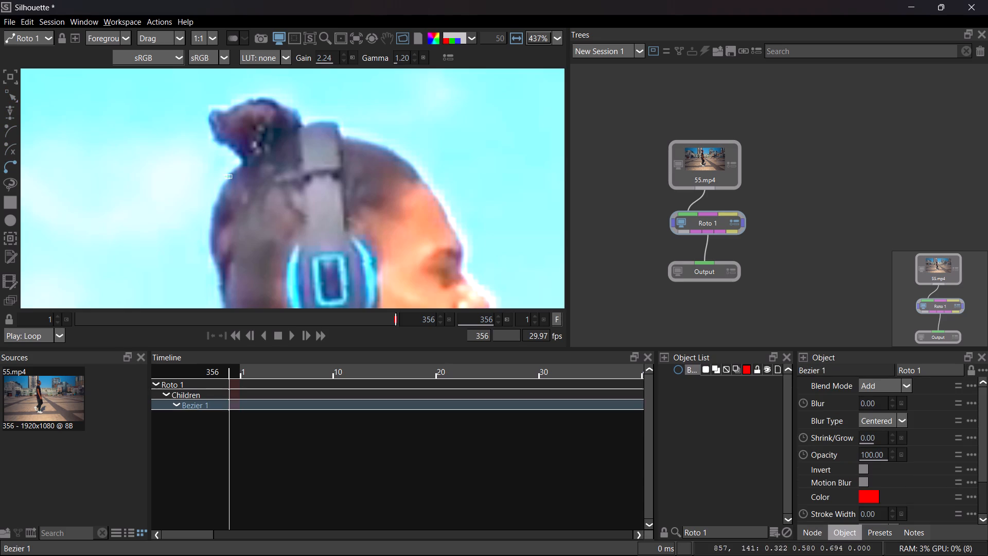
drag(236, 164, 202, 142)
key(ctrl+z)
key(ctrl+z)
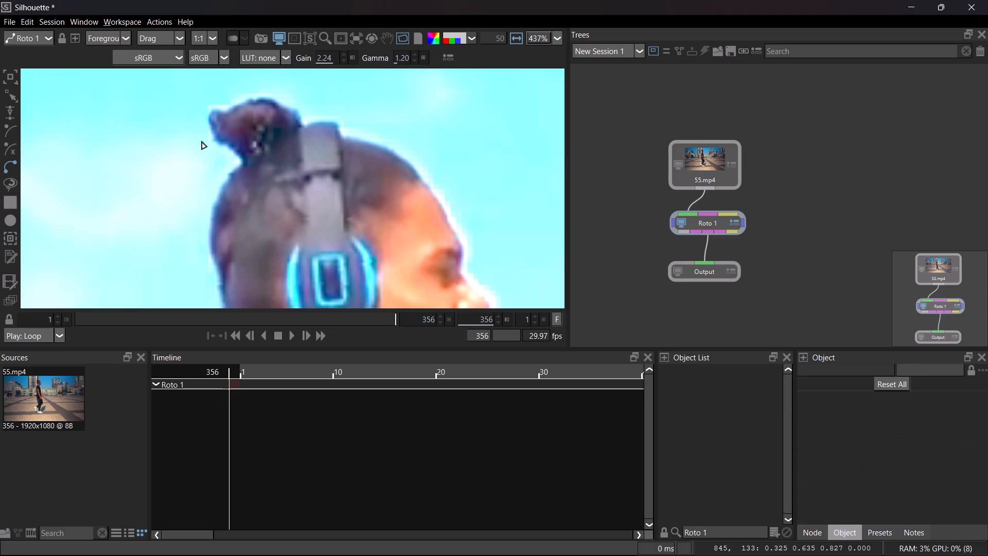
Start a B-Spline shape along the back of the head, placing points from below the hair bun down towards the nape.
click(6, 124)
click(226, 179)
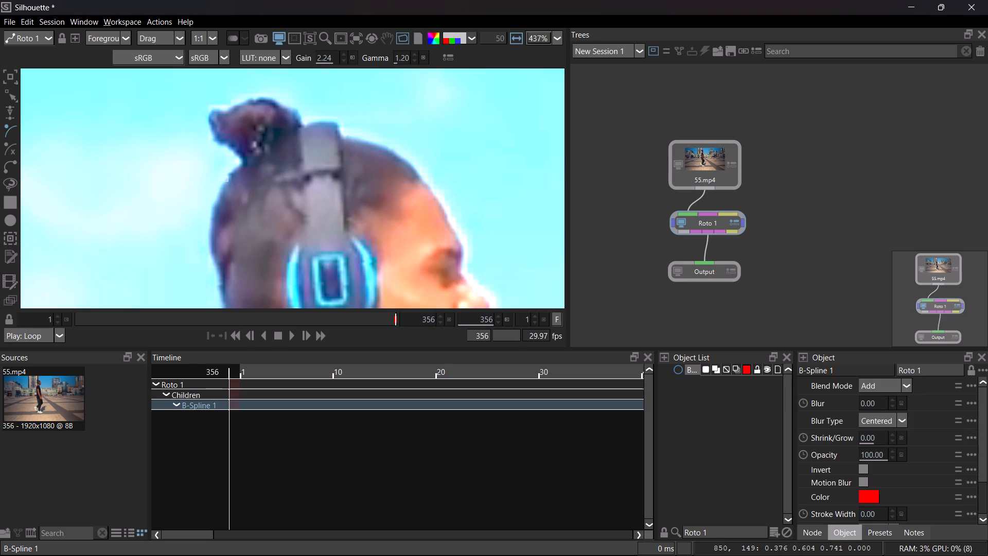
click(210, 205)
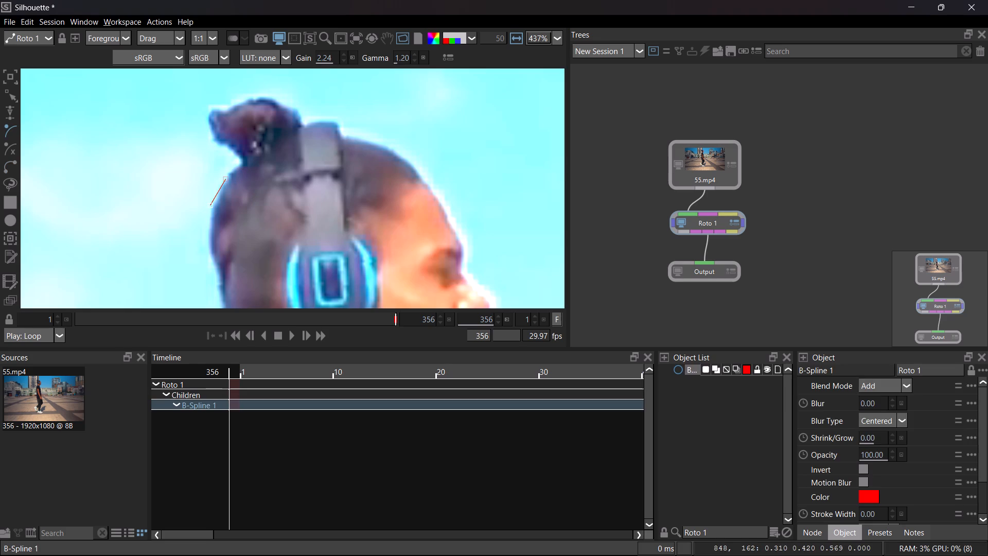
click(207, 228)
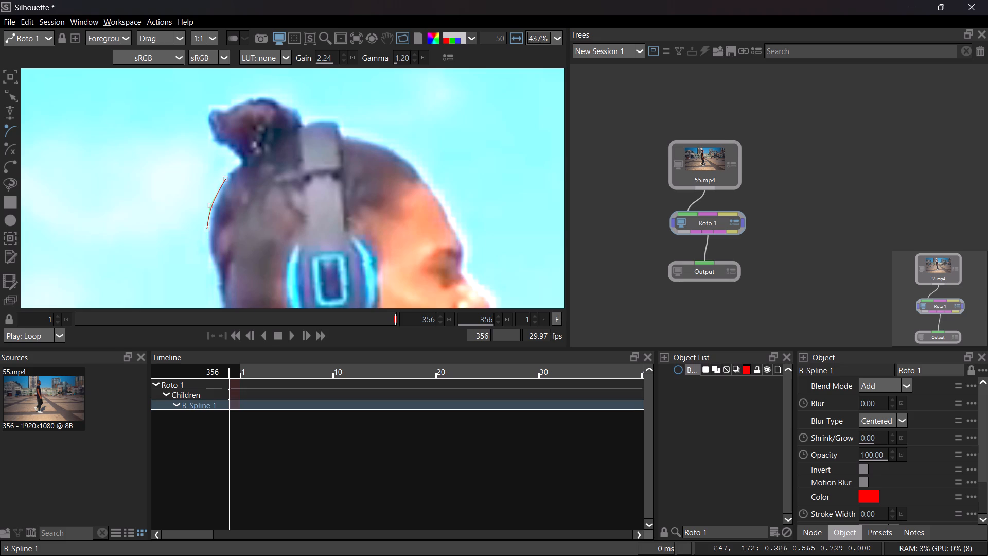
click(208, 254)
click(219, 273)
middle_drag(231, 268, 234, 161)
drag(221, 190, 221, 196)
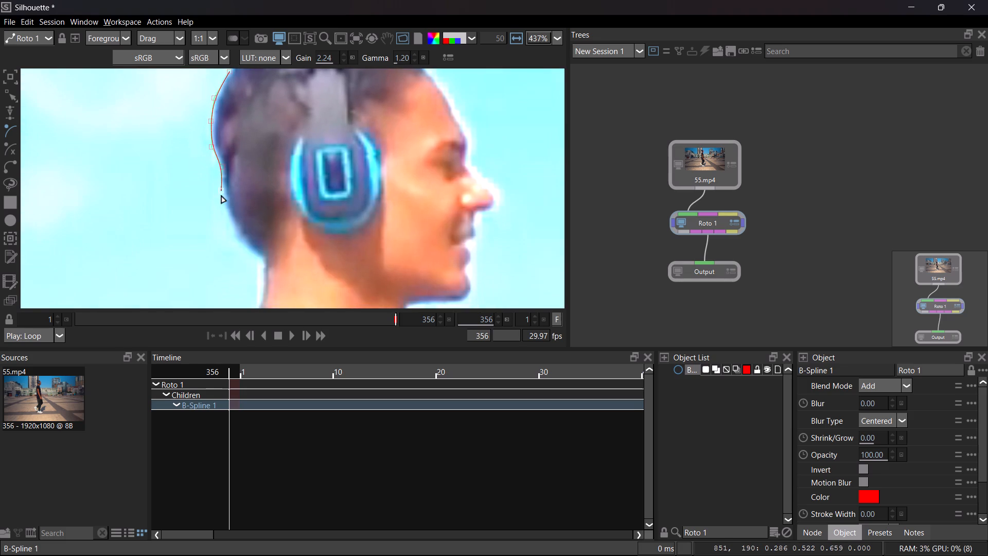
drag(221, 196, 221, 197)
click(227, 213)
Try the full-screen viewer layout, finishing on the workspace with a wider viewer and the Nodes library below it.
key(F2)
key(F2)
key(F2)
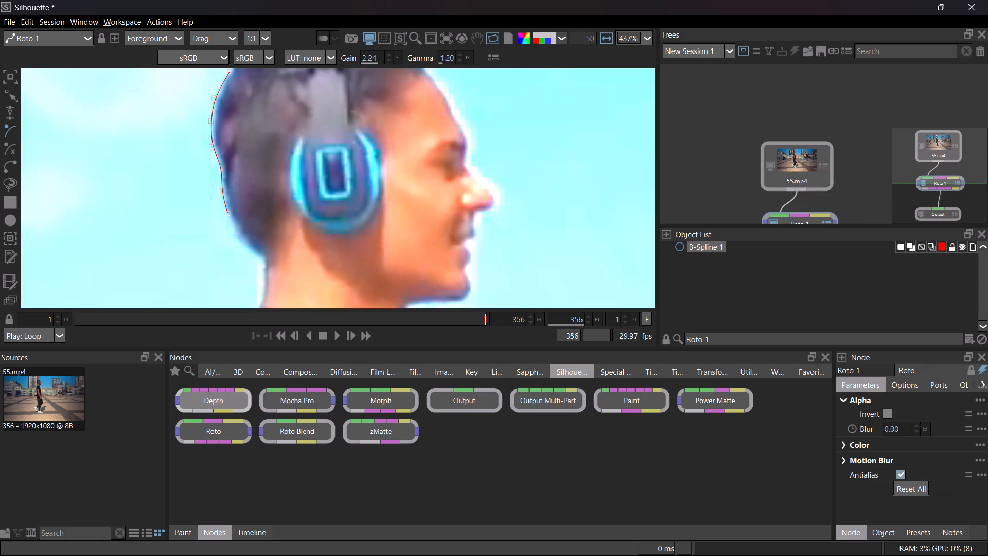
key(F3)
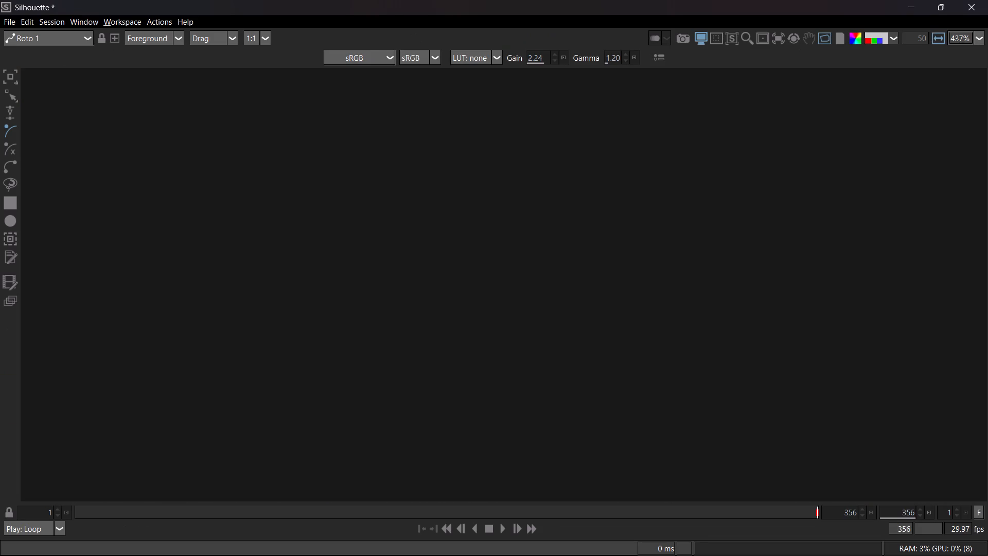
key(F2)
key(F3)
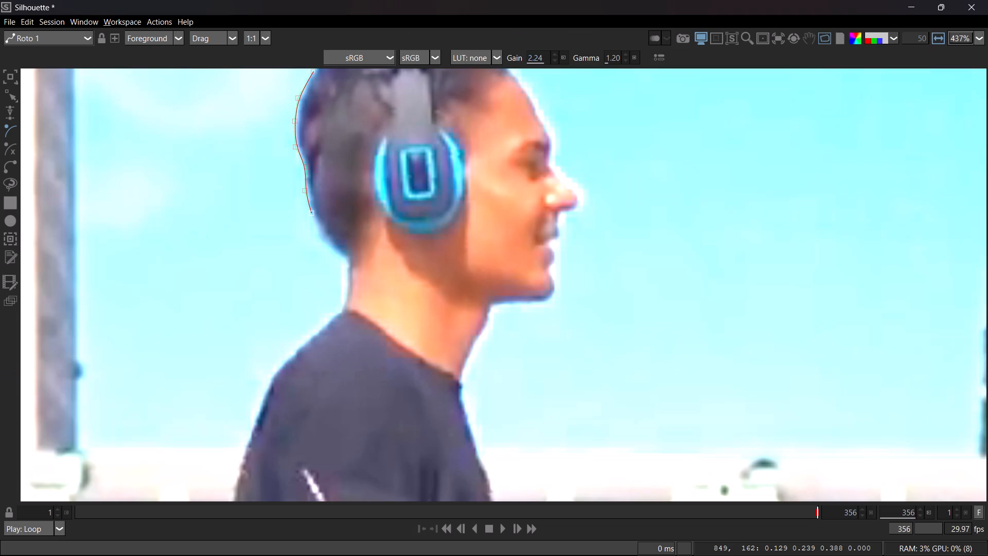
middle_drag(311, 244, 310, 294)
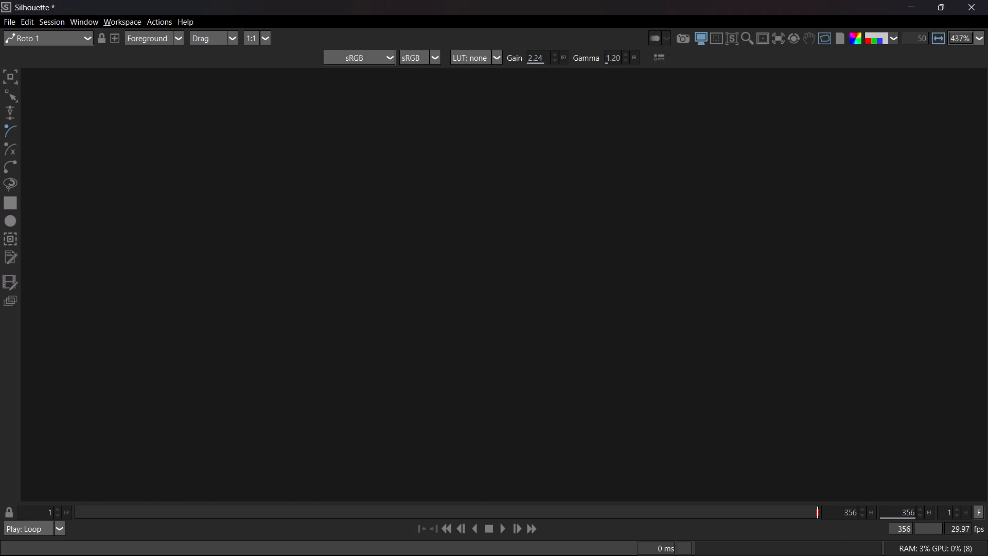
scroll(333, 247, down, 3)
scroll(333, 247, up, 3)
key(F3)
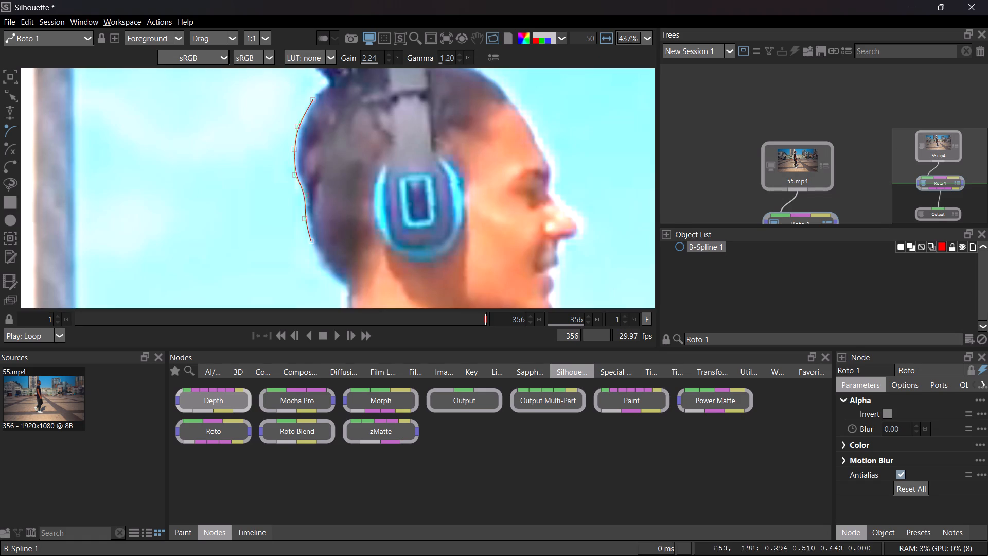
Continue the B-Spline around the nape and up through the hair behind the ear cup to the headphone band.
click(322, 268)
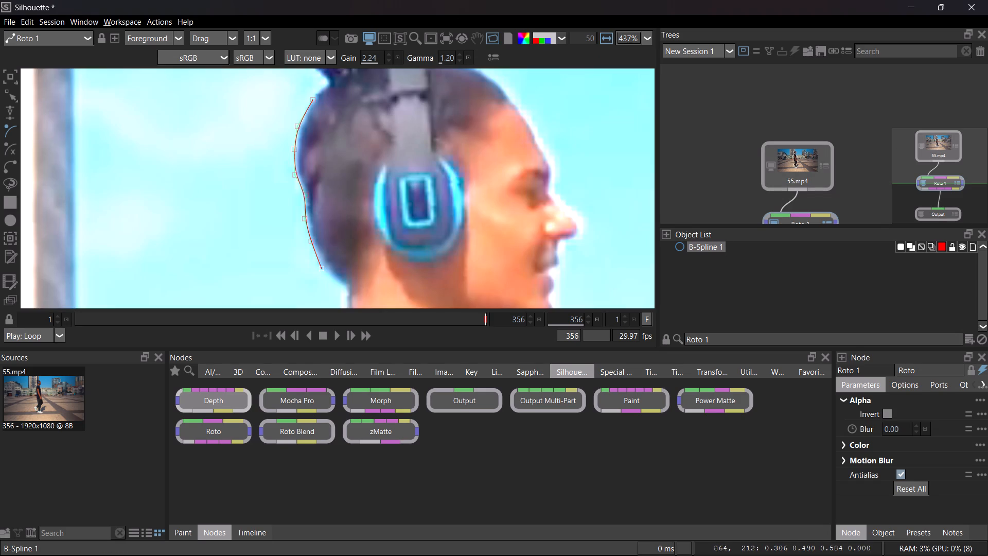
click(350, 286)
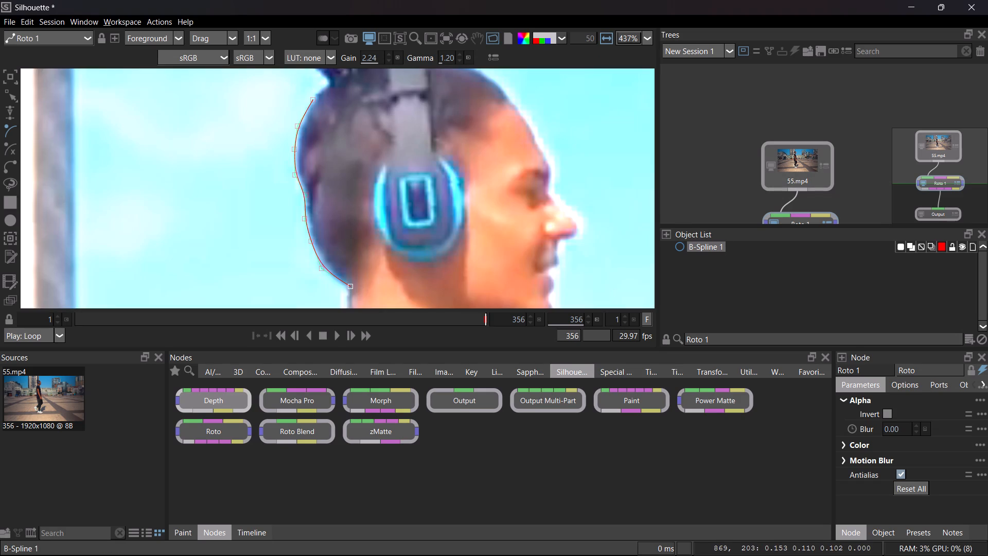
click(357, 258)
click(360, 214)
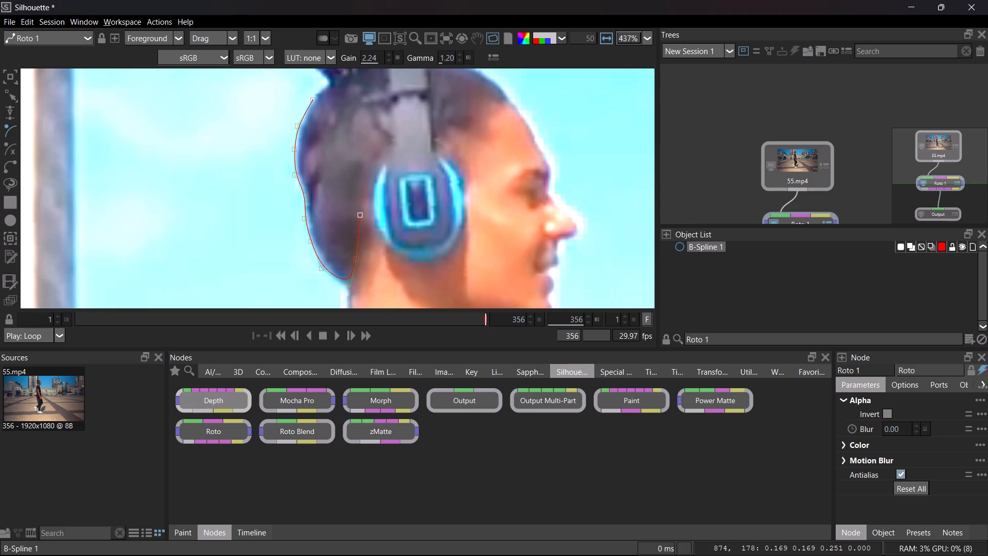
click(374, 171)
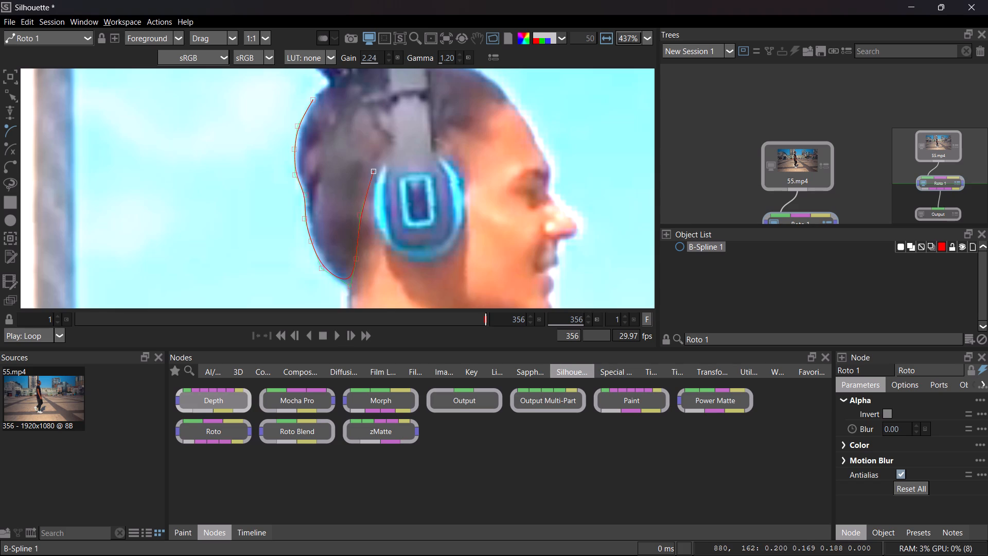
click(388, 141)
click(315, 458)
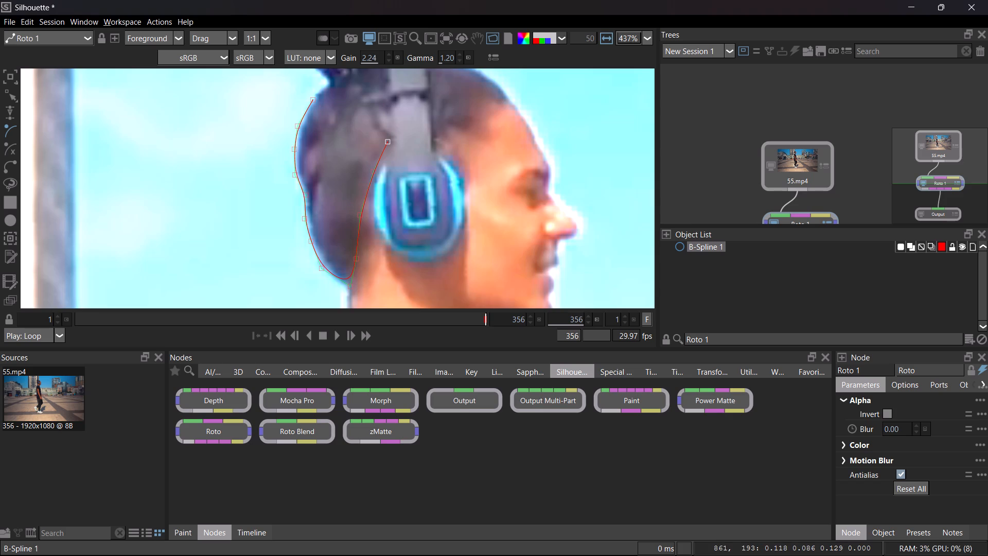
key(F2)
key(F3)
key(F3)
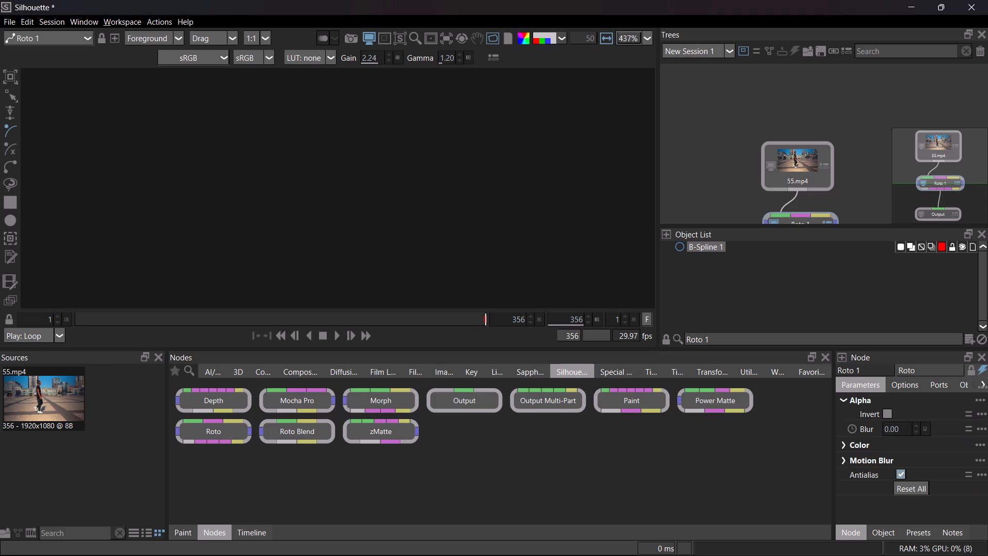
Switch the workspace to the layout with the Timeline below the viewer and the node tree beside it.
key(F3)
key(F3)
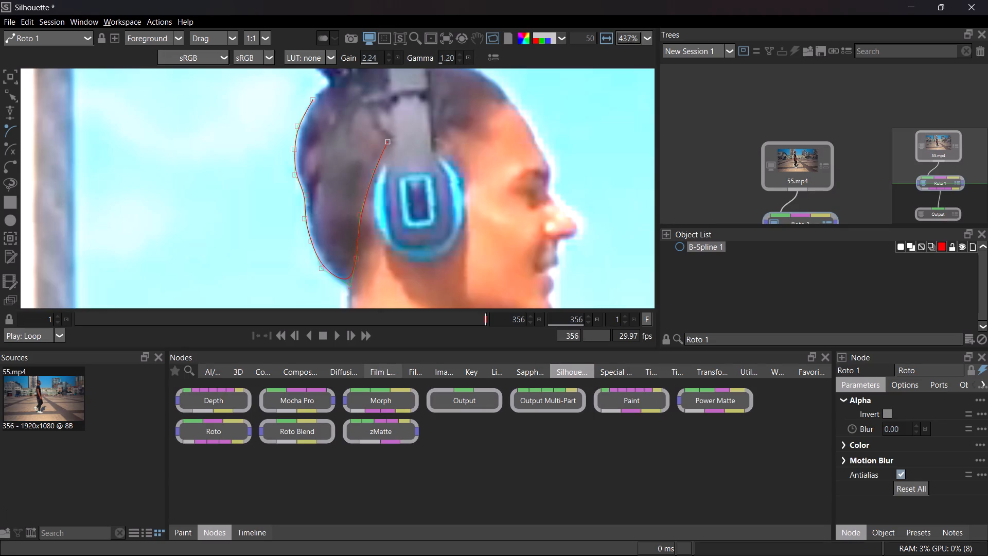
key(F2)
key(F1)
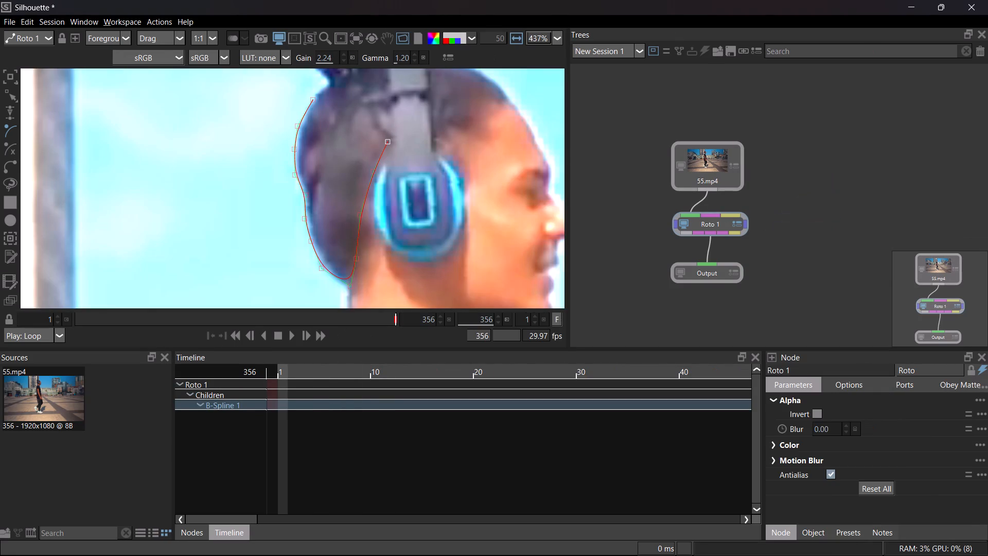
Go to frame 1 of the clip.
drag(279, 366, 311, 379)
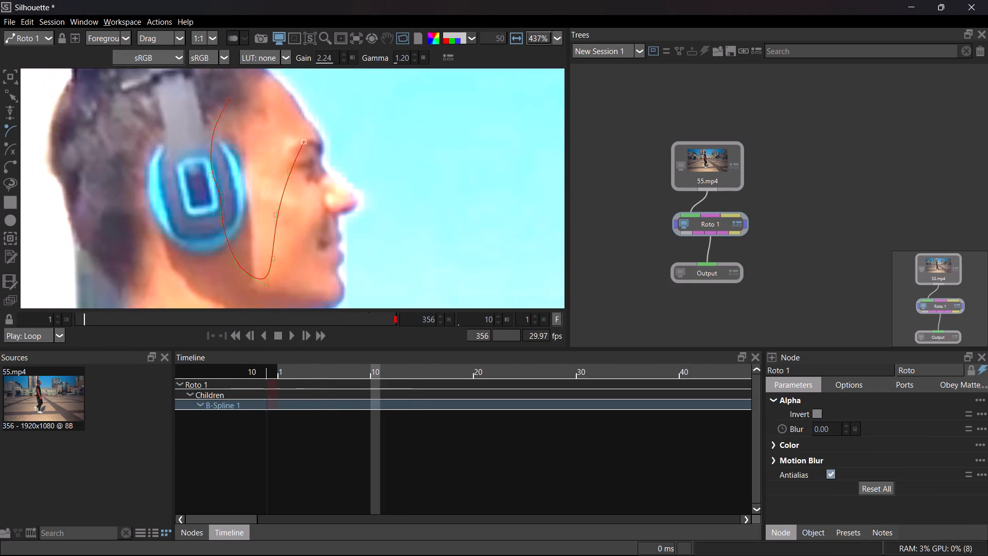
drag(311, 379, 98, 366)
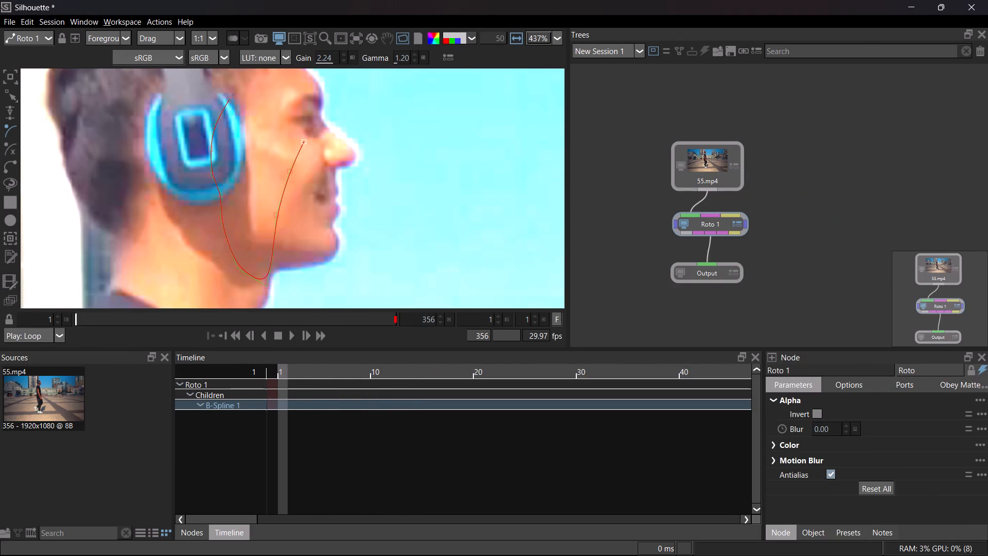
drag(276, 370, 244, 376)
drag(287, 374, 248, 378)
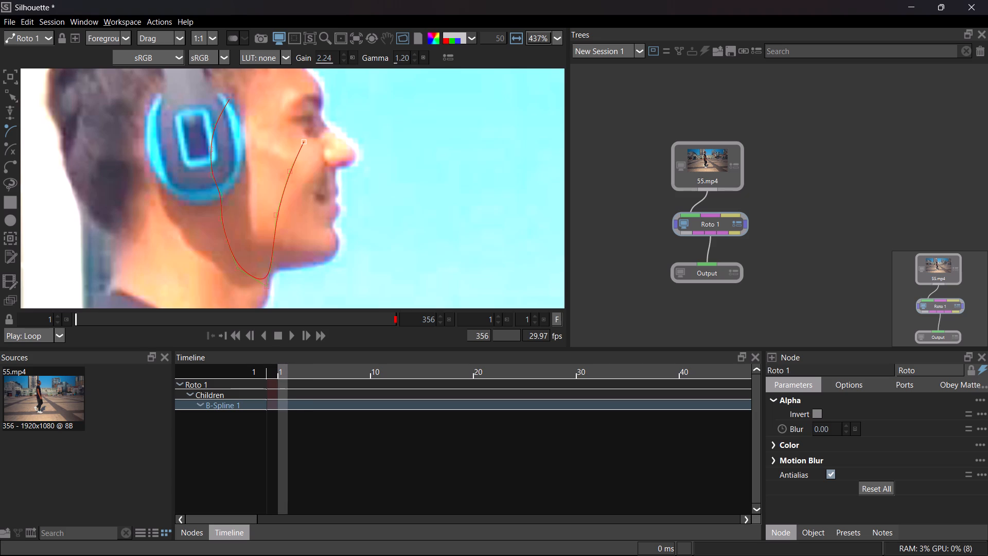
Undo all the points of the B-Spline drawn around the back of the head, removing the whole shape from Roto 1.
key(ctrl+z)
key(ctrl+z)
key(ctrl+z)
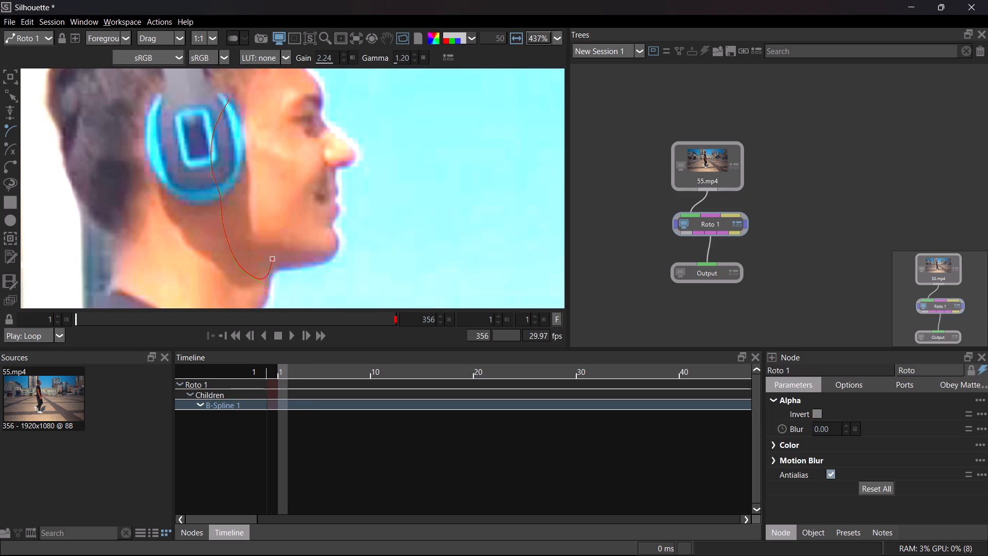
key(ctrl+z)
key(ctrl+z)
key(ctrl+z)
key(ctrl+z)
key(ctrl+z)
key(ctrl+z)
key(ctrl+z)
key(ctrl+z)
key(ctrl+z)
key(ctrl+z)
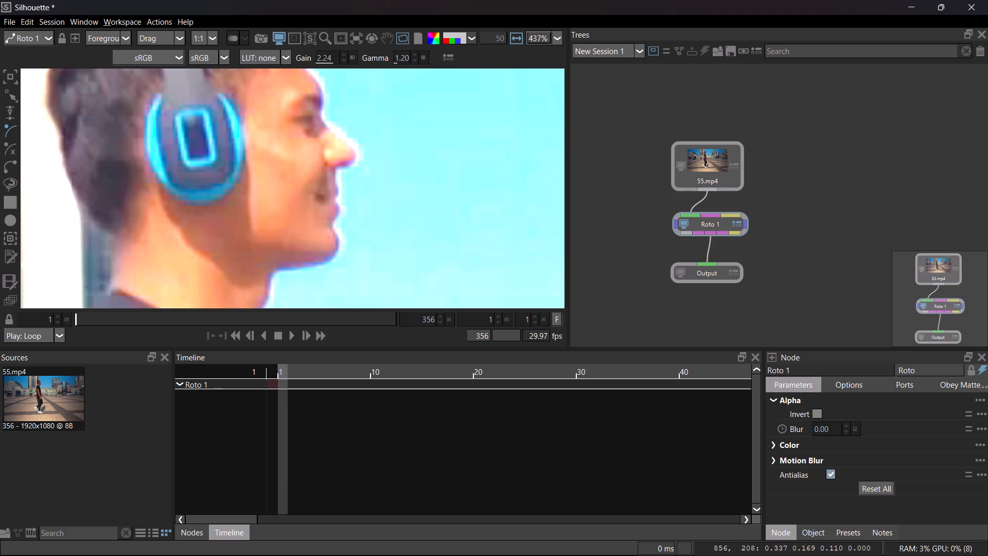
Frame the whole head in the viewer and play the clip forward and backward to examine its motion, finishing on frame 1.
scroll(233, 273, down, 4)
middle_drag(194, 202, 324, 290)
scroll(324, 288, down, 3)
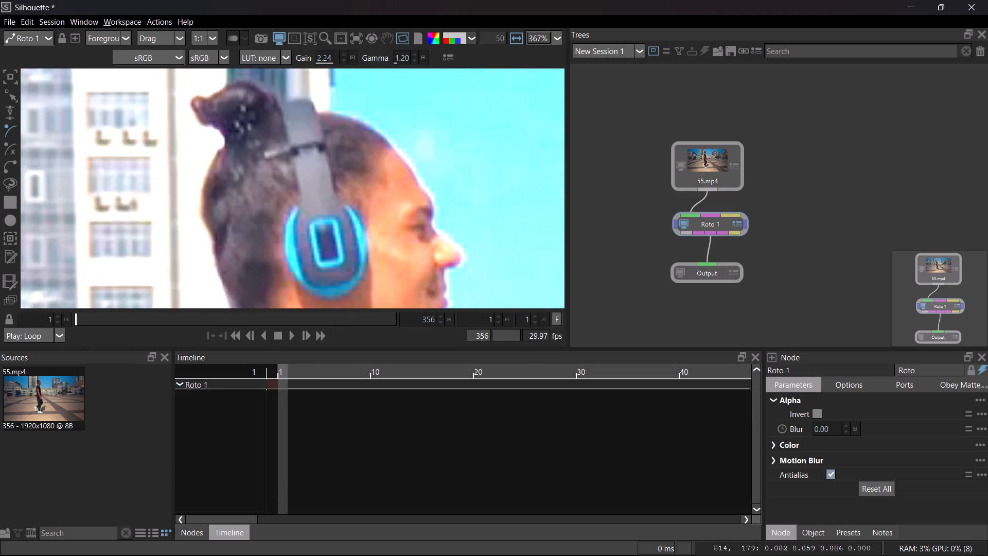
scroll(243, 292, down, 11)
middle_drag(224, 249, 239, 190)
scroll(239, 192, up, 2)
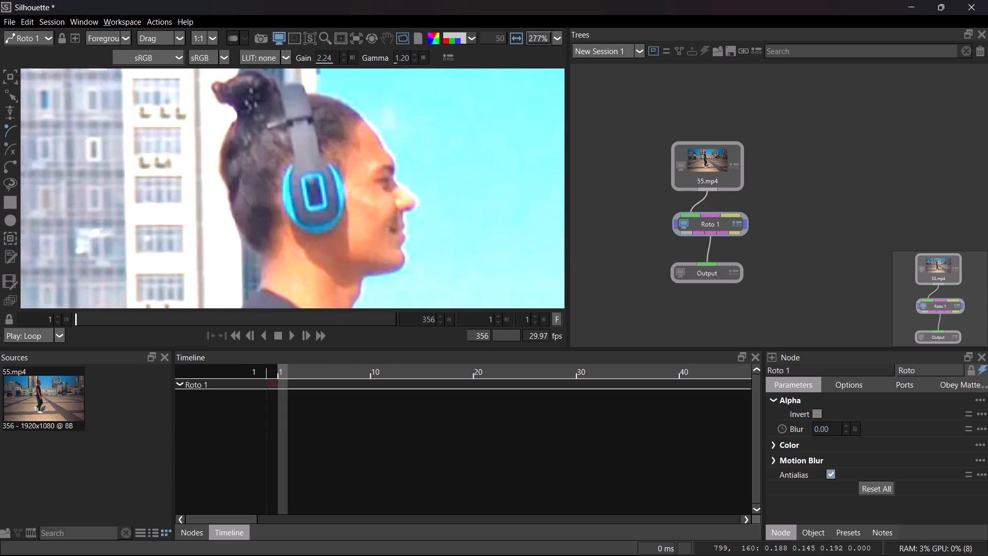
scroll(239, 192, up, 1)
click(288, 333)
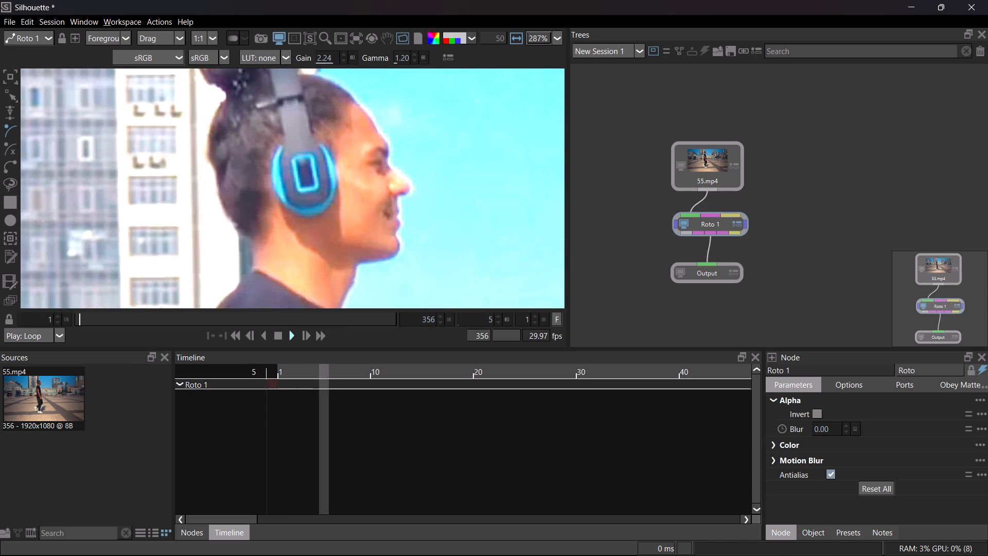
click(260, 335)
click(282, 335)
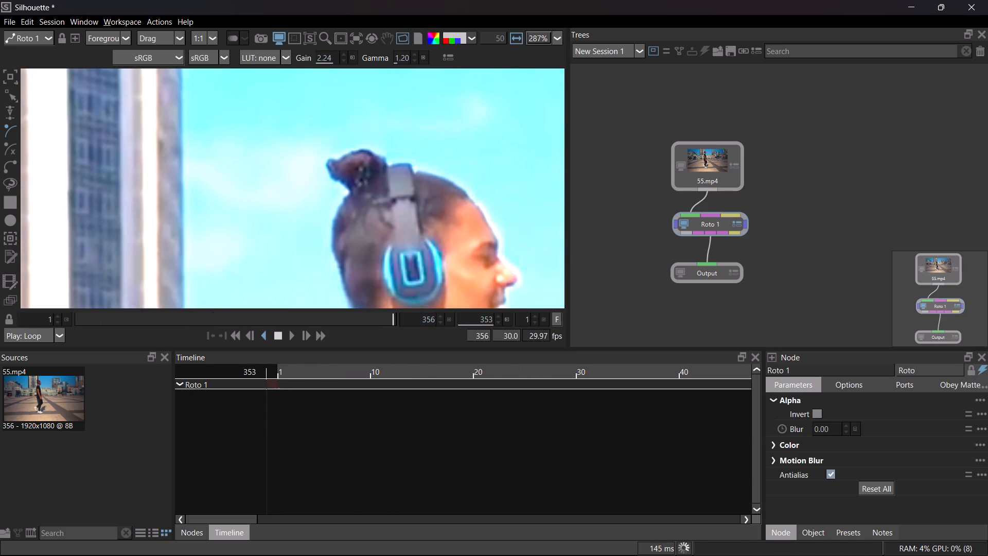
drag(293, 375, 203, 383)
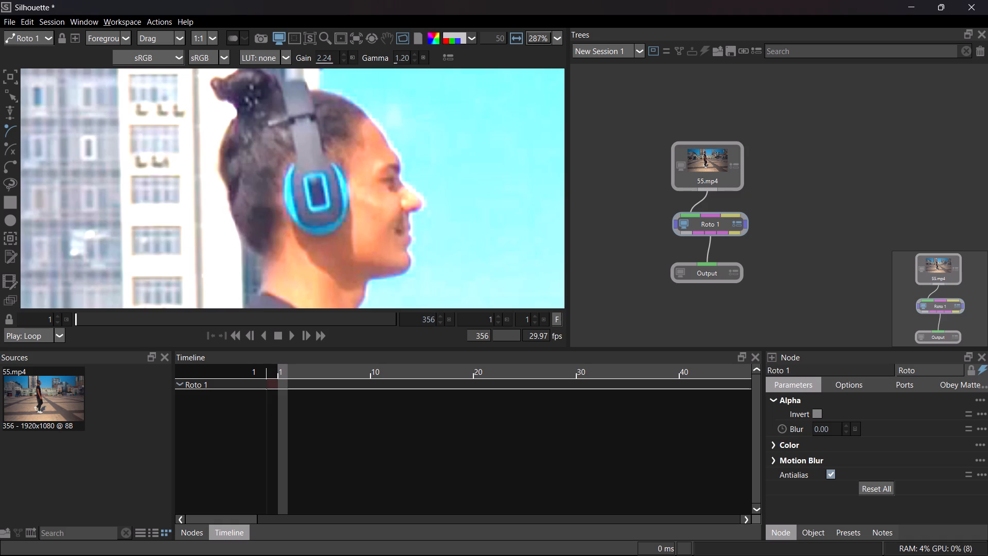
Step frame by frame back and forth across the clip's first and last frames to examine how the head moves.
text(XXX)
text(ZZZZXZ)
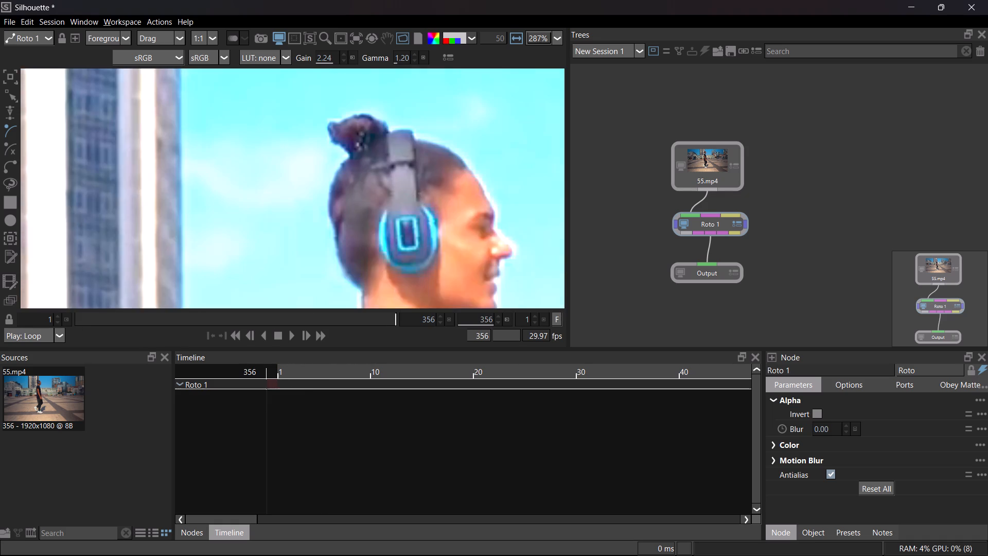
key(x)
key(x)
key(x)
key(x)
key(x)
key(x)
key(x)
key(x)
key(x)
key(x)
key(z)
key(z)
key(z)
key(z)
key(z)
key(z)
key(z)
key(z)
key(z)
key(z)
key(z)
key(z)
key(z)
key(z)
key(z)
key(z)
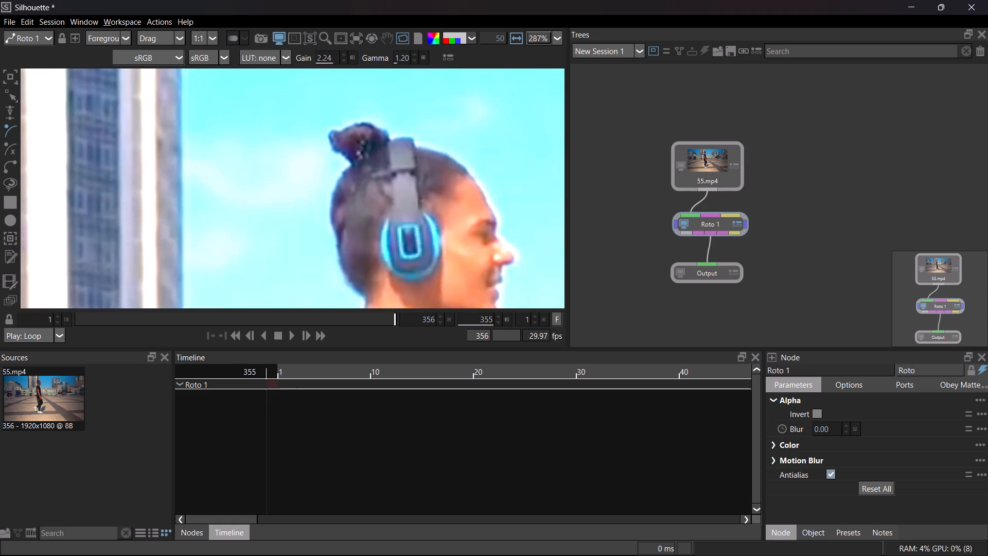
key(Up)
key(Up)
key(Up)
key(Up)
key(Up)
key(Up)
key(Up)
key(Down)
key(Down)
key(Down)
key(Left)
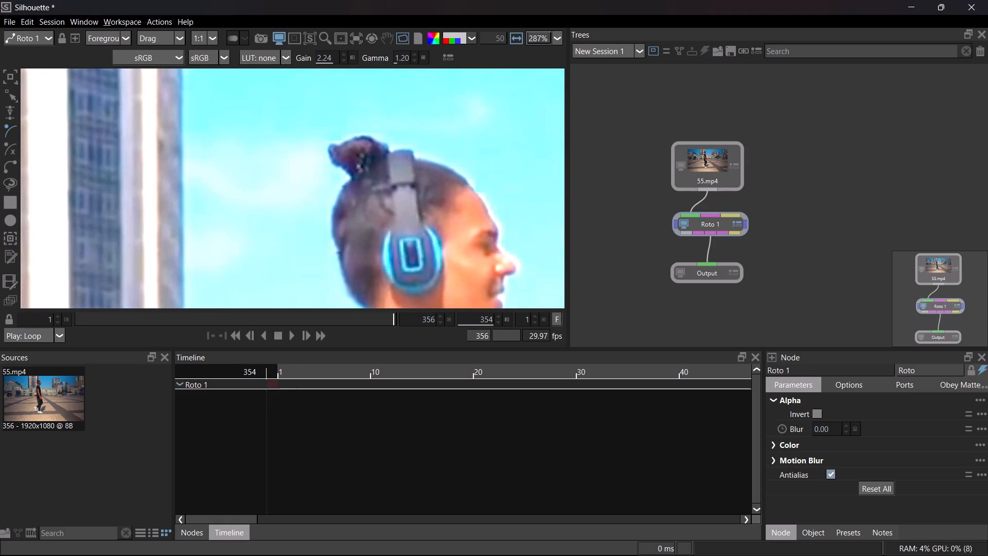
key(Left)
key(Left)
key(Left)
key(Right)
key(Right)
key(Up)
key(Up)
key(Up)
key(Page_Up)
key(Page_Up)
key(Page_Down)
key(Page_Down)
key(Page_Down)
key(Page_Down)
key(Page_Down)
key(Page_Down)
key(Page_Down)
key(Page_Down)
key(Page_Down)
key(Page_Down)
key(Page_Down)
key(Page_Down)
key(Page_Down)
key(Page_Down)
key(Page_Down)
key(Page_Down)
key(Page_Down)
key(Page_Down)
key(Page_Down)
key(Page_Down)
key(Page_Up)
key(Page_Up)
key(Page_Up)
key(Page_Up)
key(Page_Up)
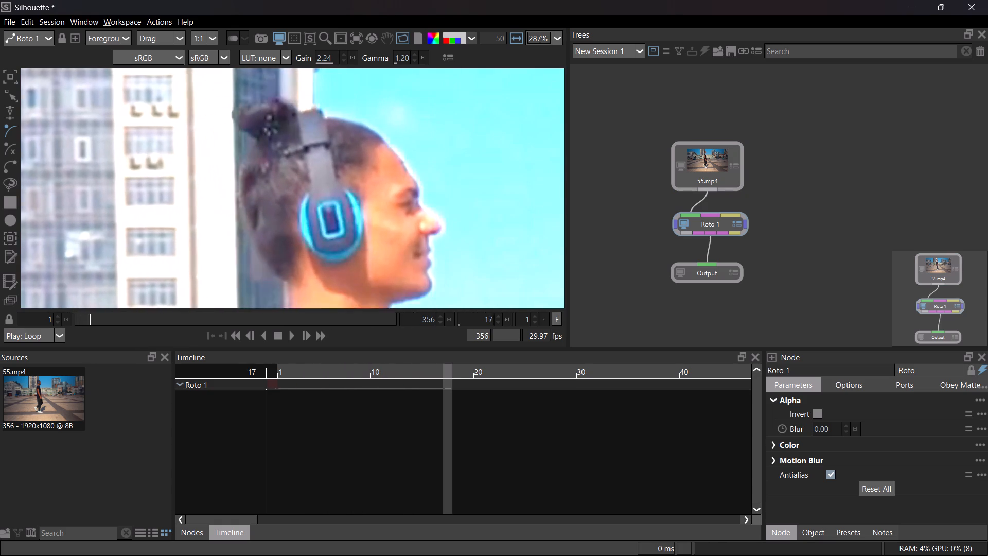
Stop playback and return to frame 1 with the head, hair bun and headphones centred in view.
click(277, 329)
key(space)
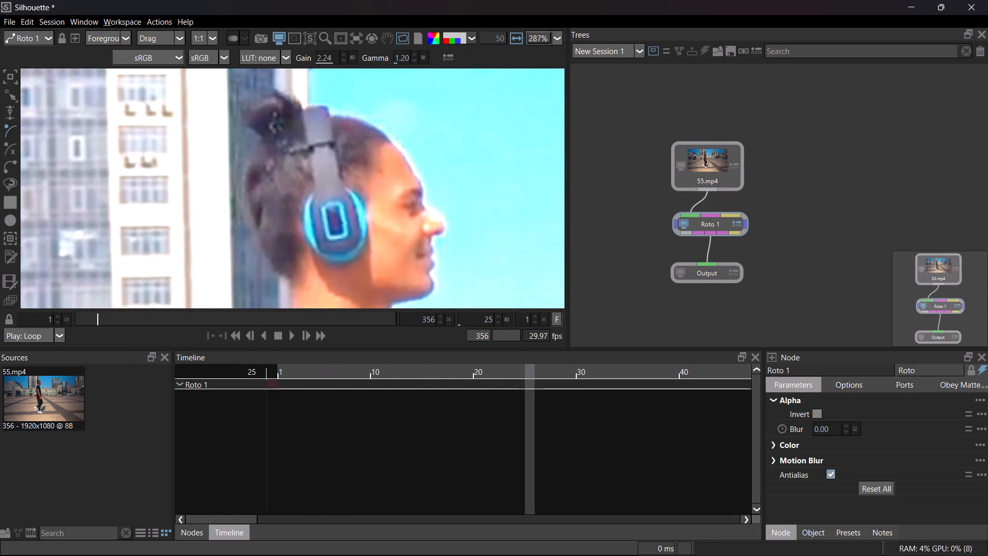
drag(253, 367, 212, 364)
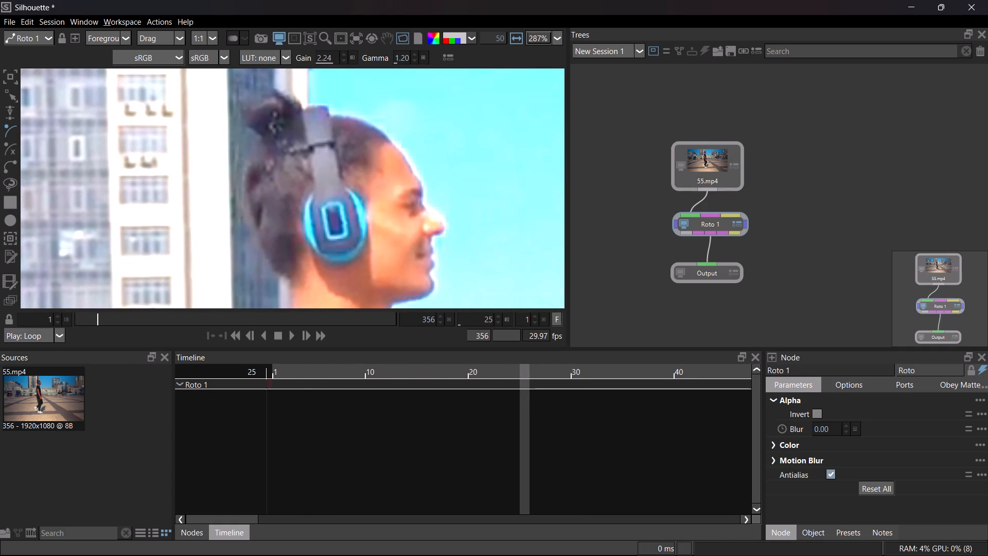
drag(280, 370, 221, 374)
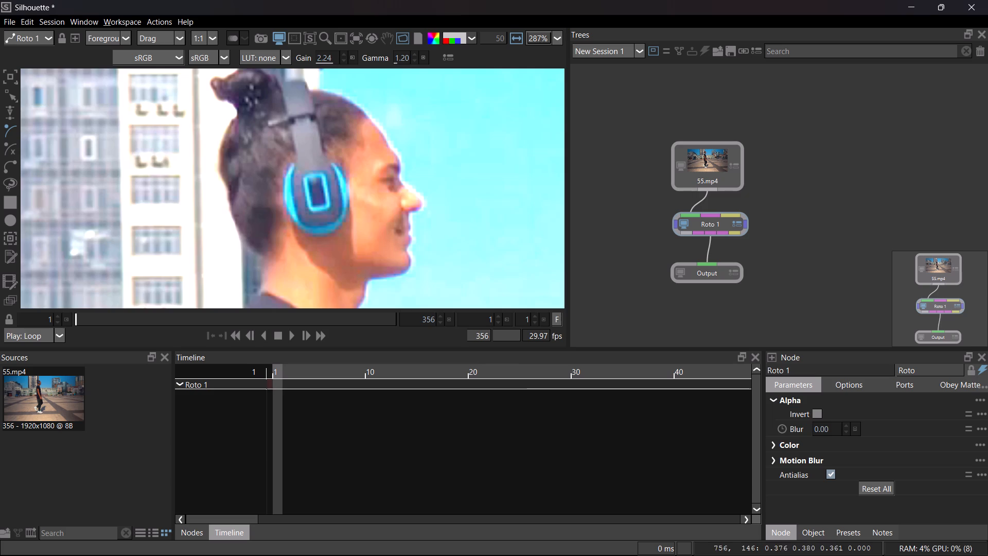
middle_drag(158, 161, 134, 187)
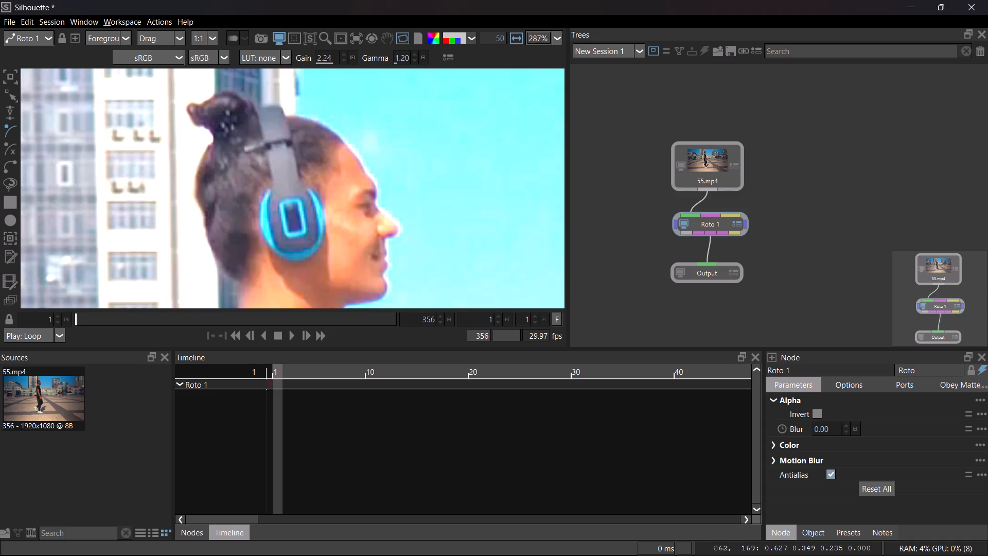
Examine the input and output ports of the Roto 1 node and select that node in the tree.
click(842, 383)
click(907, 380)
click(979, 385)
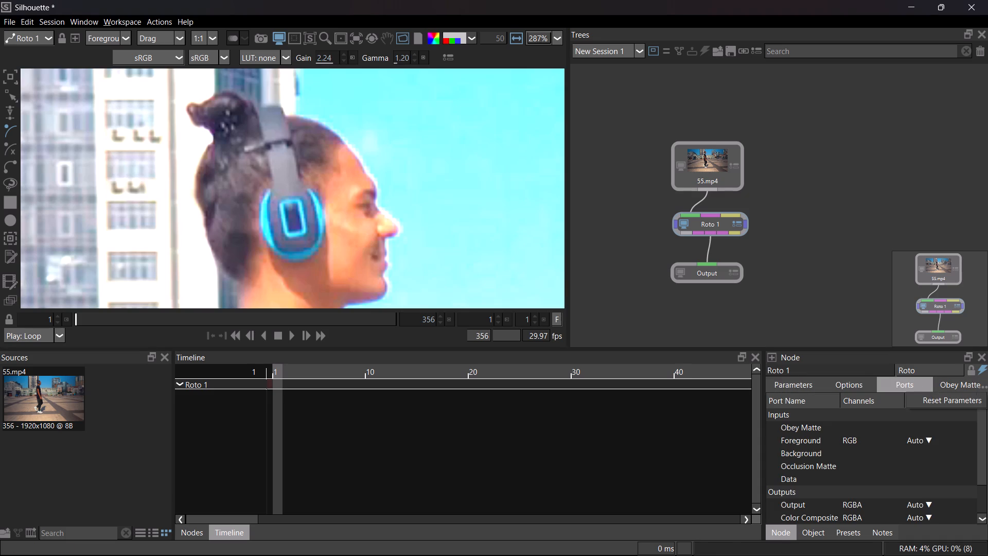
click(792, 372)
click(914, 364)
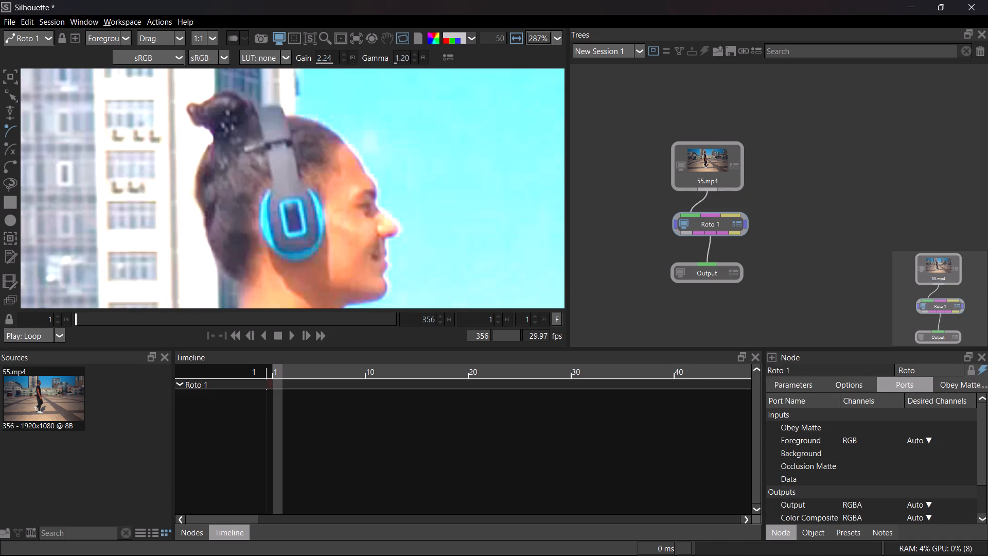
click(704, 228)
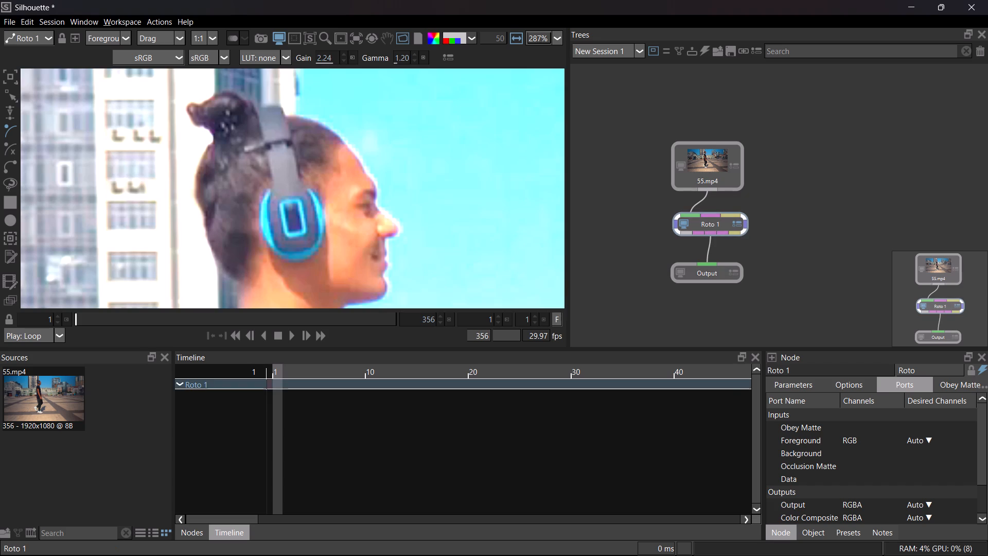
Adjust the divider between the Timeline and the node properties so the Timeline is slightly wider.
drag(763, 415, 721, 422)
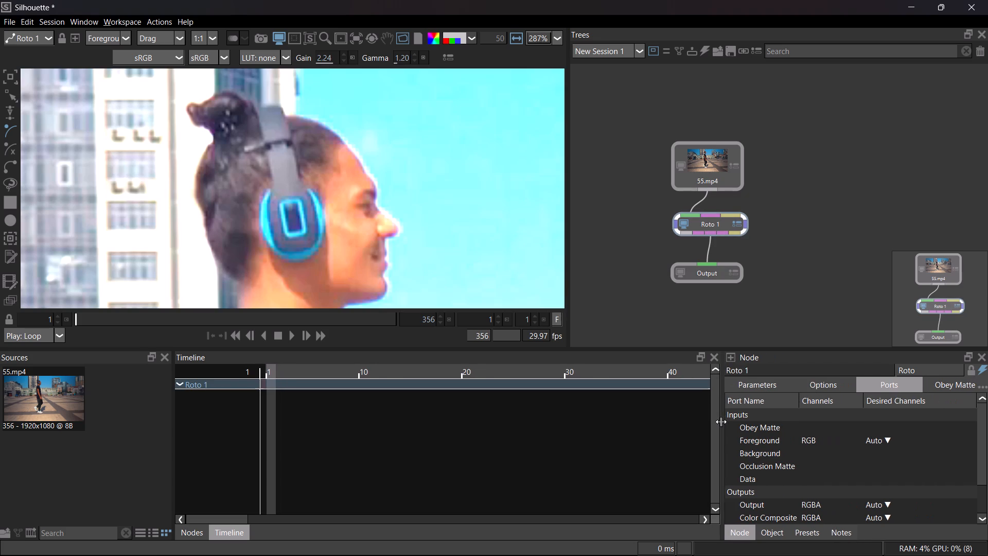
drag(721, 422, 771, 424)
click(768, 367)
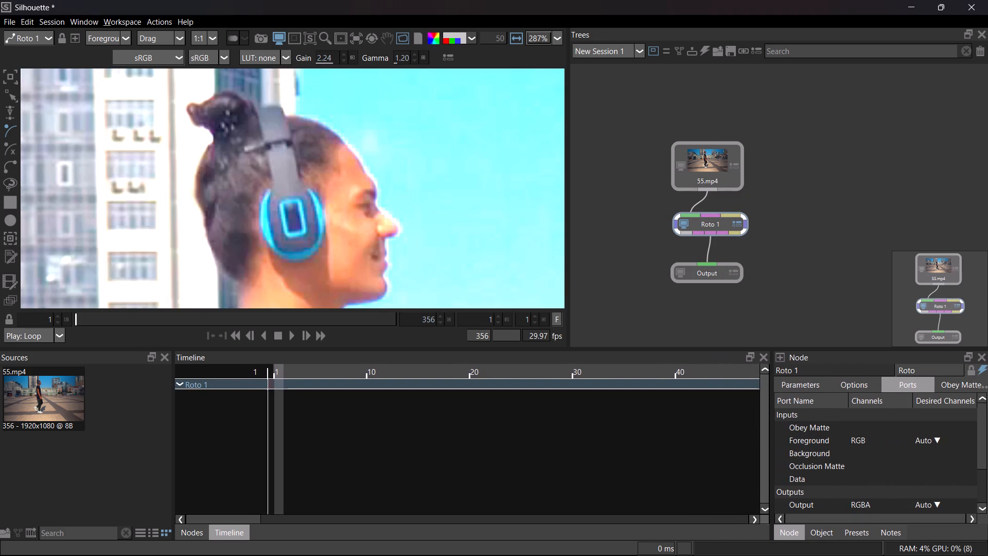
drag(764, 383, 761, 454)
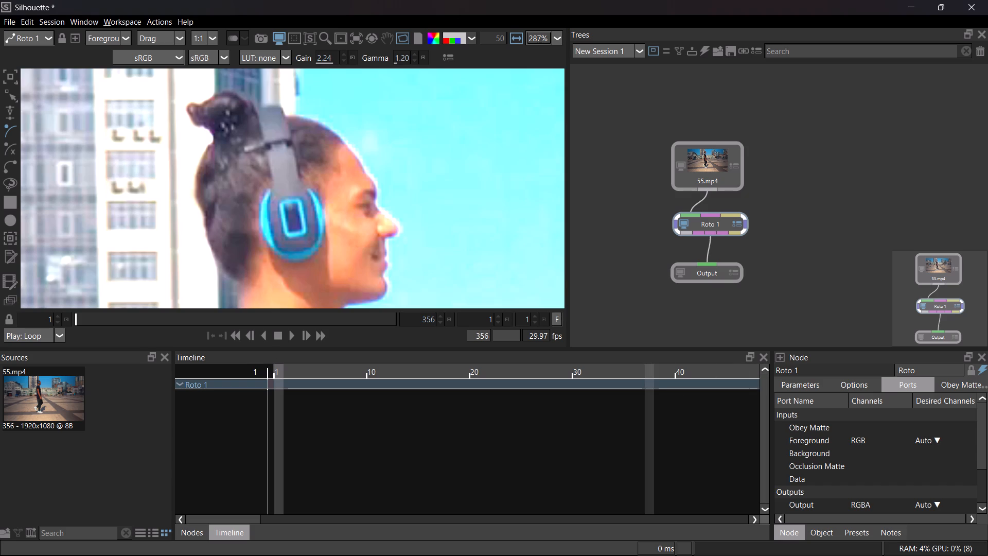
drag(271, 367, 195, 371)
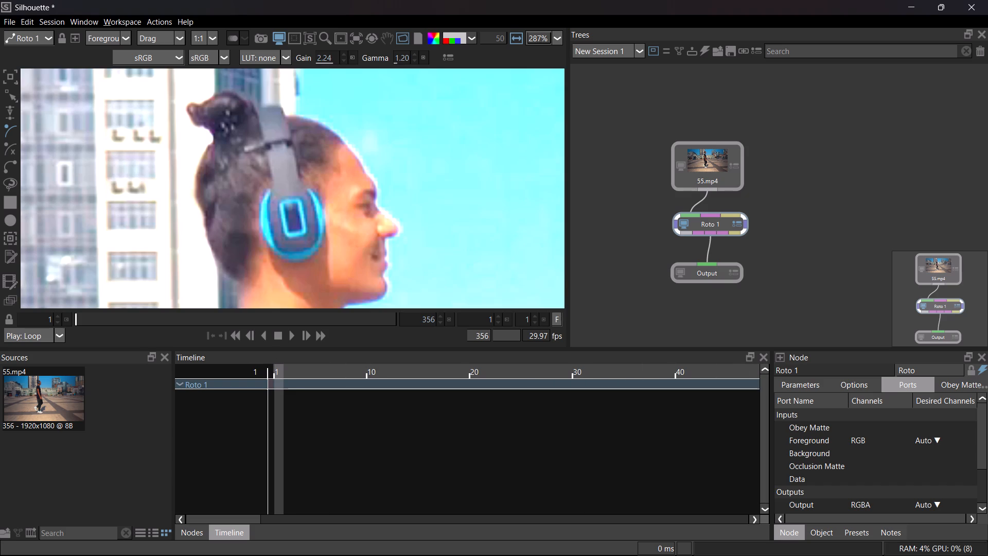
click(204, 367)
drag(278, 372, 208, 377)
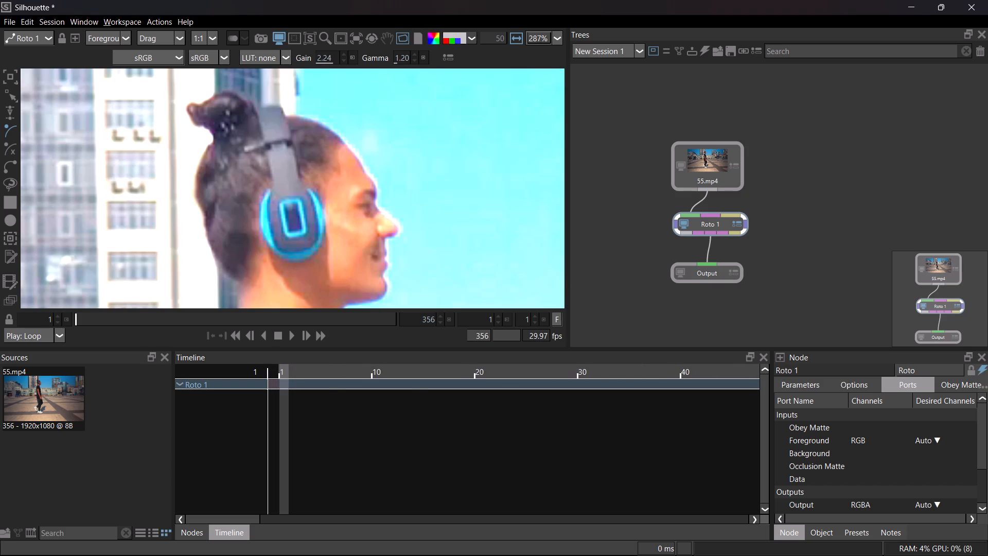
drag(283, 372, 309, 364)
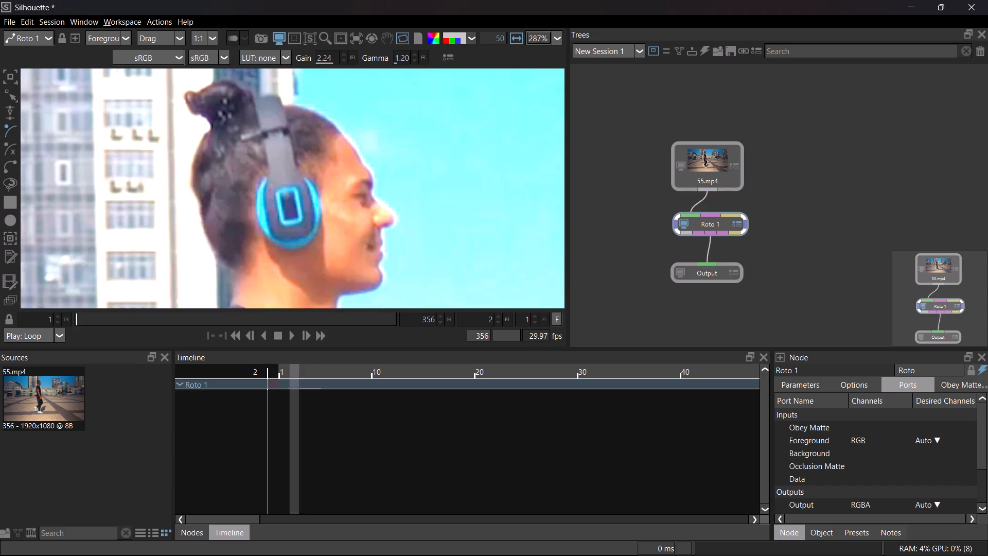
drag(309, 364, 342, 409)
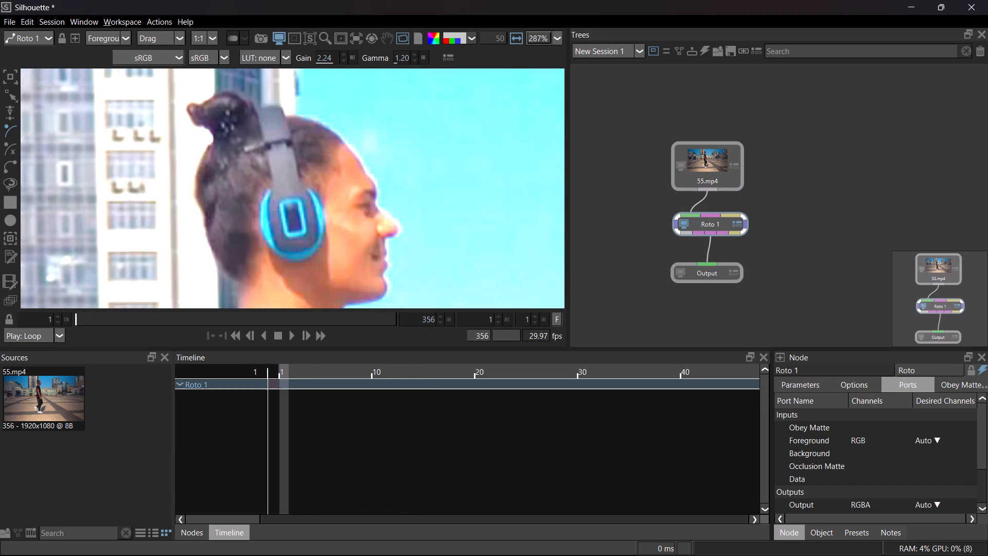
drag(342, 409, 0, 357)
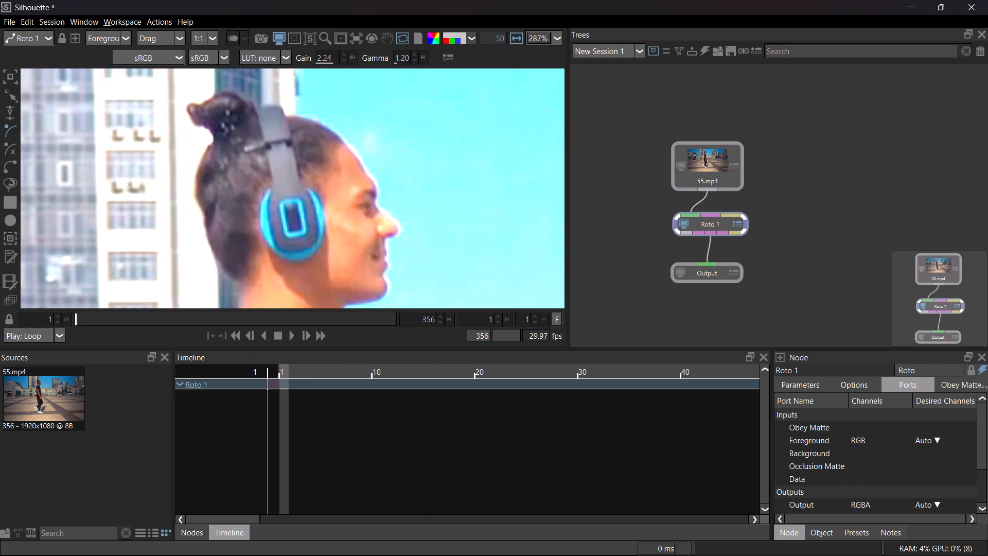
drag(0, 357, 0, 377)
Show the Object properties in place of the Node properties.
click(832, 541)
click(828, 531)
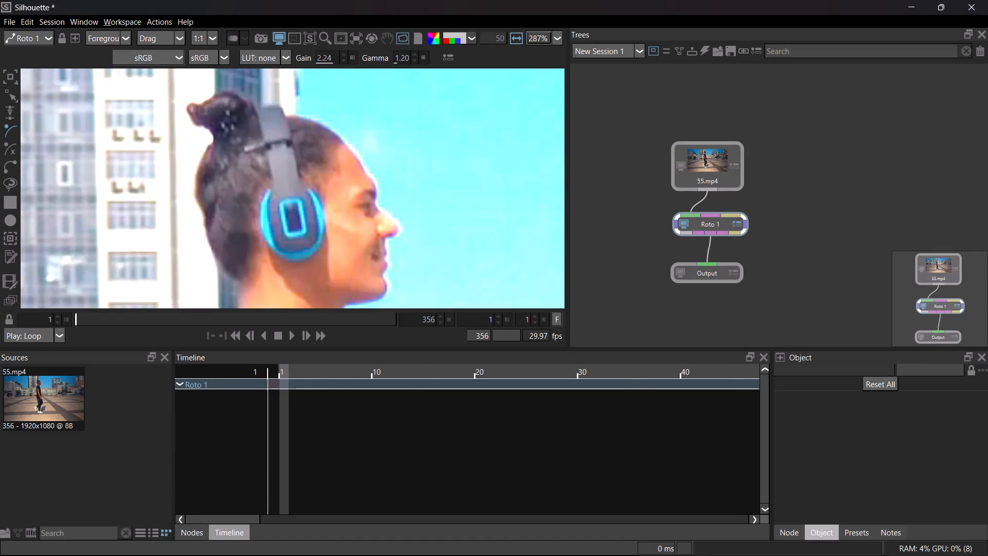
Look through the Presets and Notes properties of Roto 1, and return to its Node properties showing the ports.
click(876, 534)
click(863, 533)
click(889, 527)
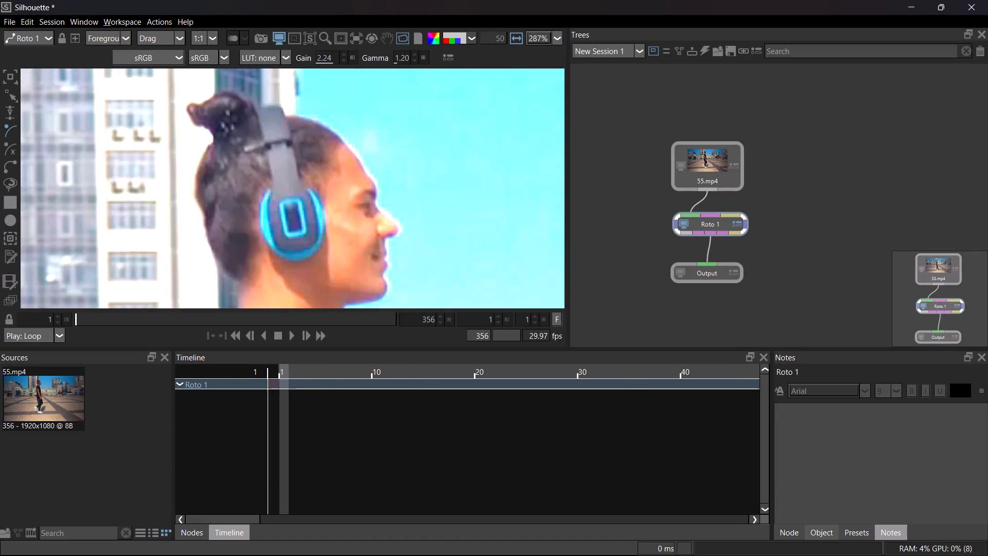
click(783, 529)
scroll(824, 465, down, 12)
scroll(824, 468, up, 7)
click(868, 438)
scroll(212, 405, up, 2)
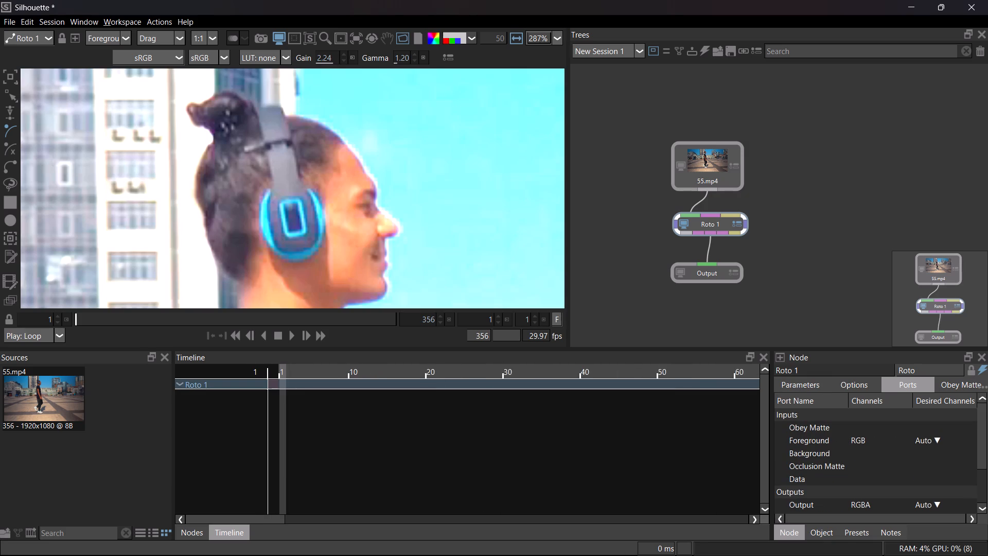
Play the clip forwards and backwards to review the head's motion, and return to frame 1.
scroll(212, 405, up, 3)
drag(302, 366, 165, 382)
key(space)
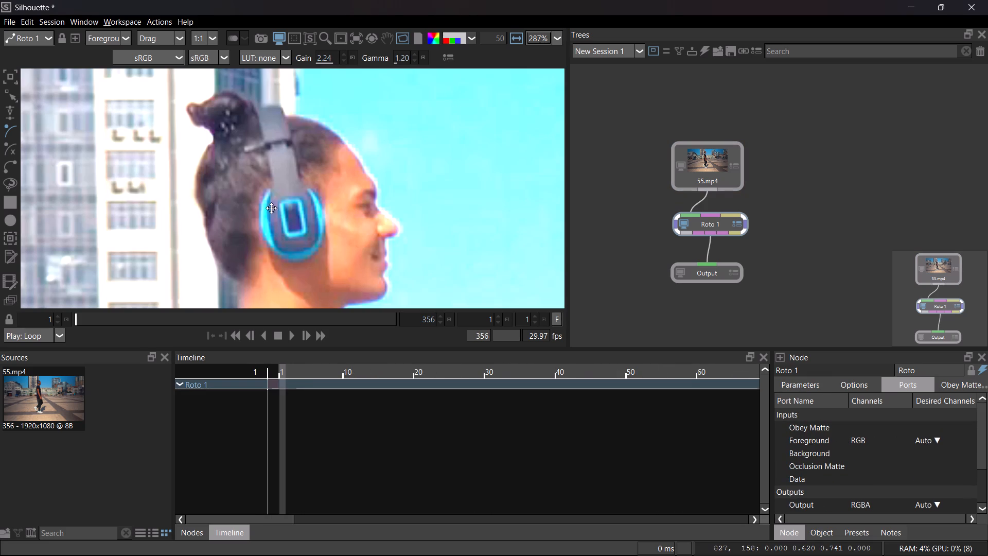
click(278, 342)
click(279, 335)
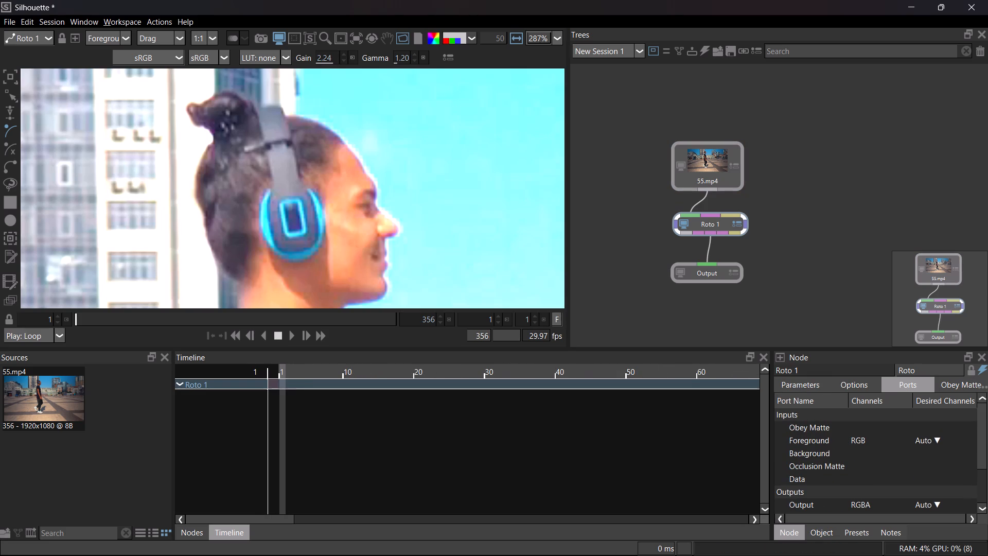
click(279, 333)
click(287, 328)
click(295, 332)
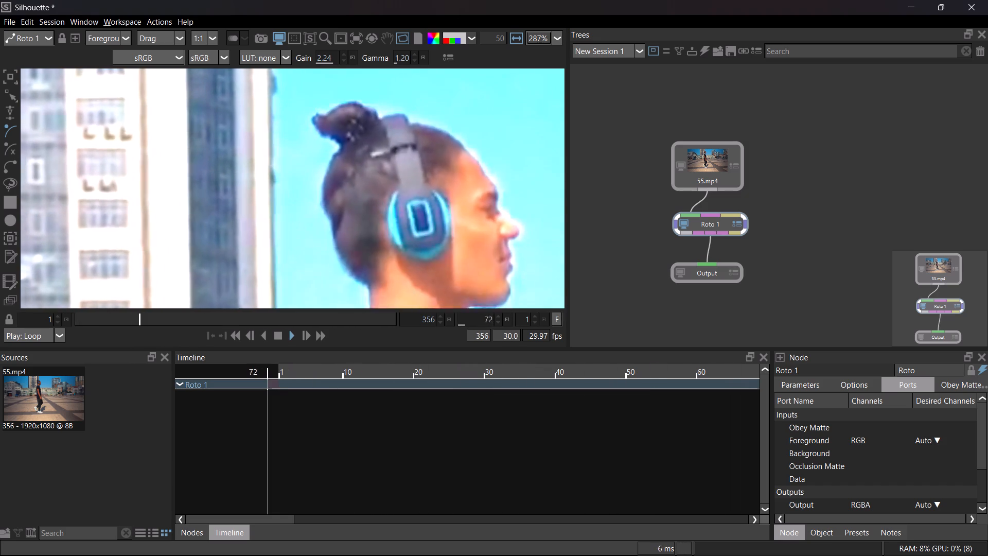
click(275, 336)
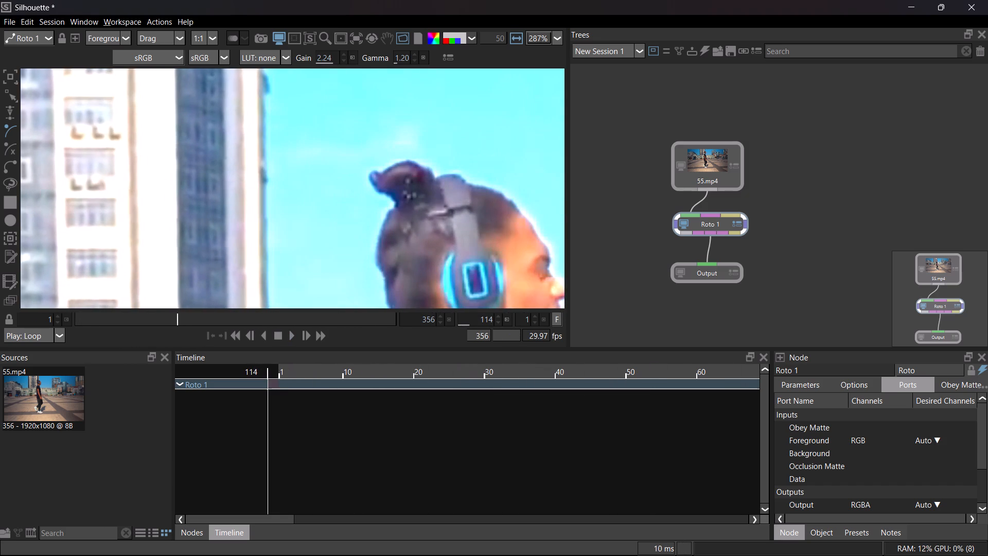
click(262, 336)
click(262, 336)
click(262, 336)
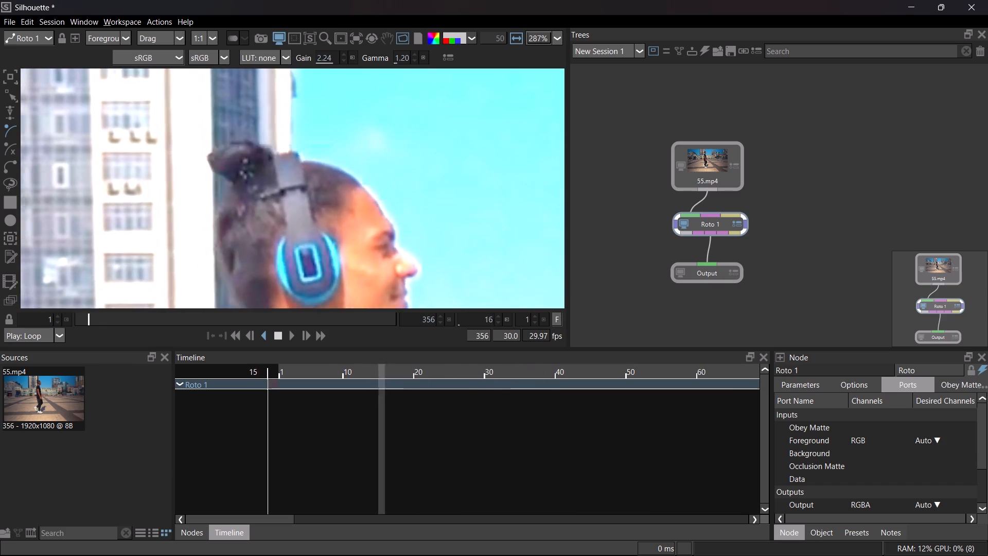
click(275, 334)
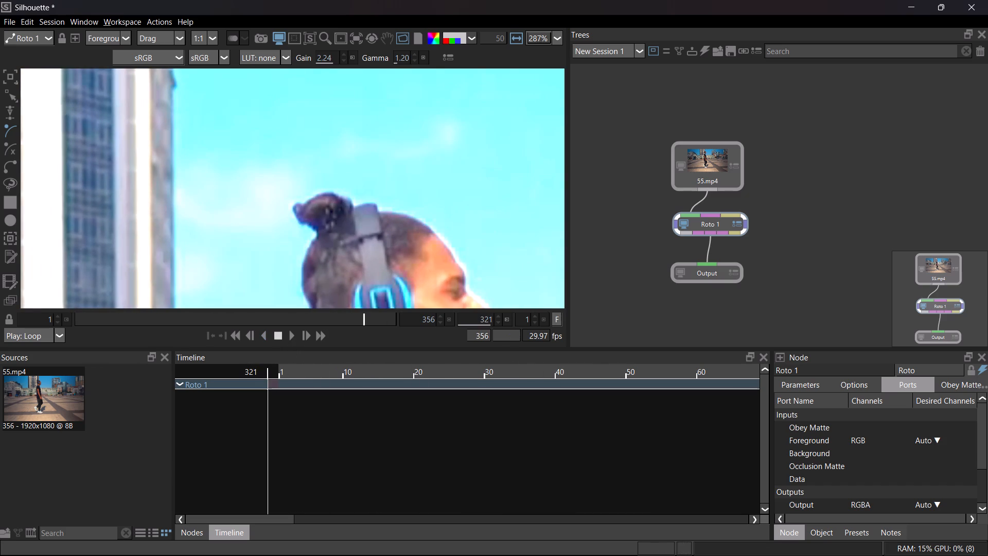
click(264, 336)
click(237, 335)
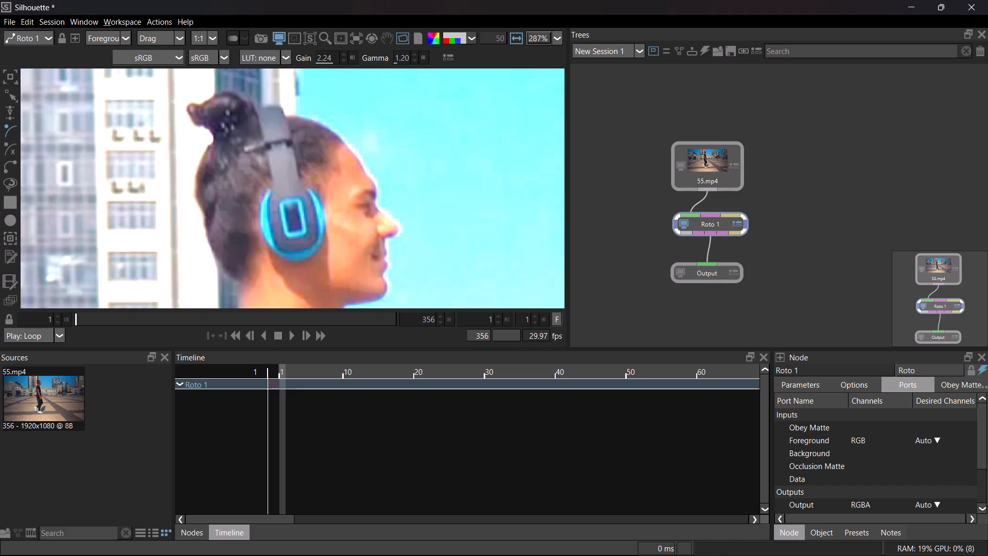
Make the viewer taller and frame the head, hair bun and headphones closely in it.
drag(199, 349, 193, 408)
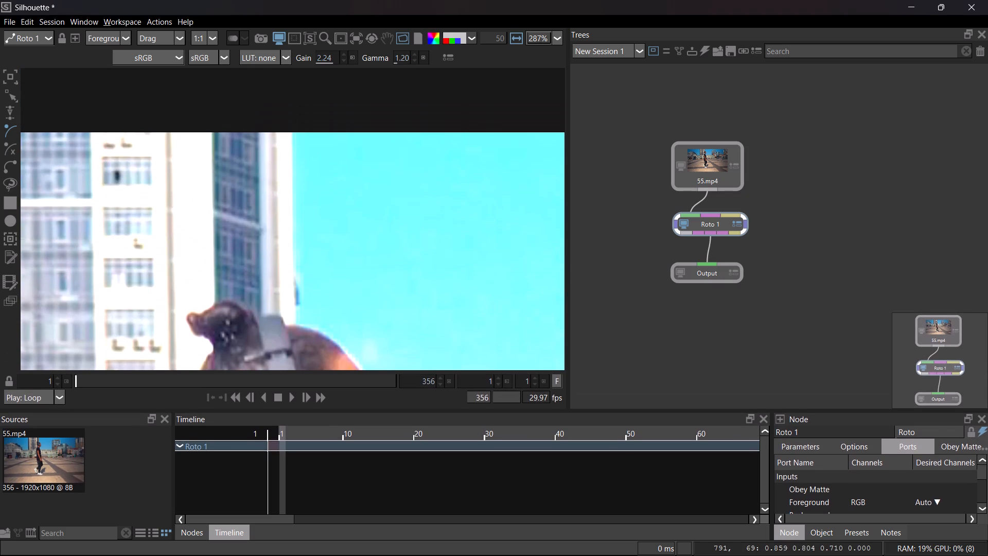
middle_drag(201, 264, 183, 59)
scroll(174, 106, up, 2)
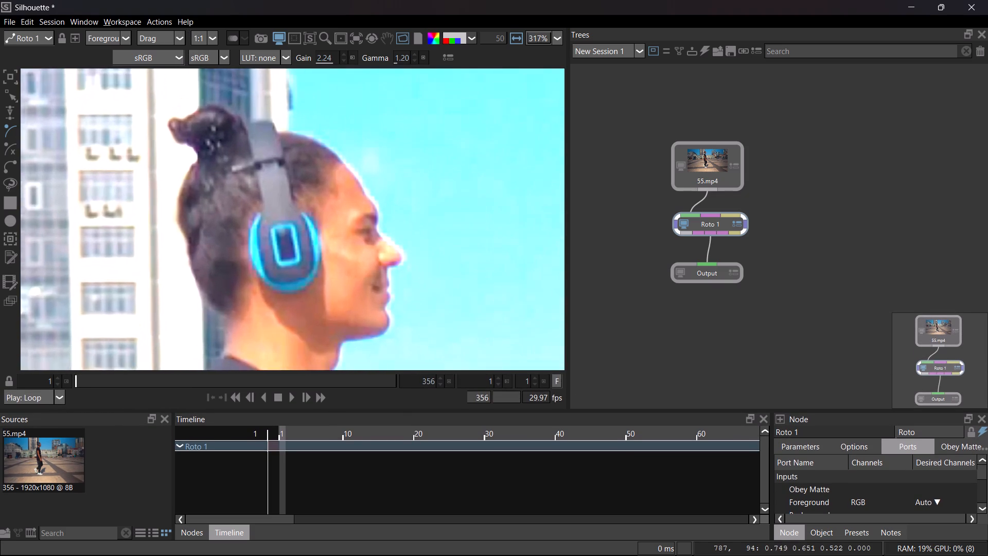
scroll(174, 111, up, 8)
scroll(175, 117, down, 1)
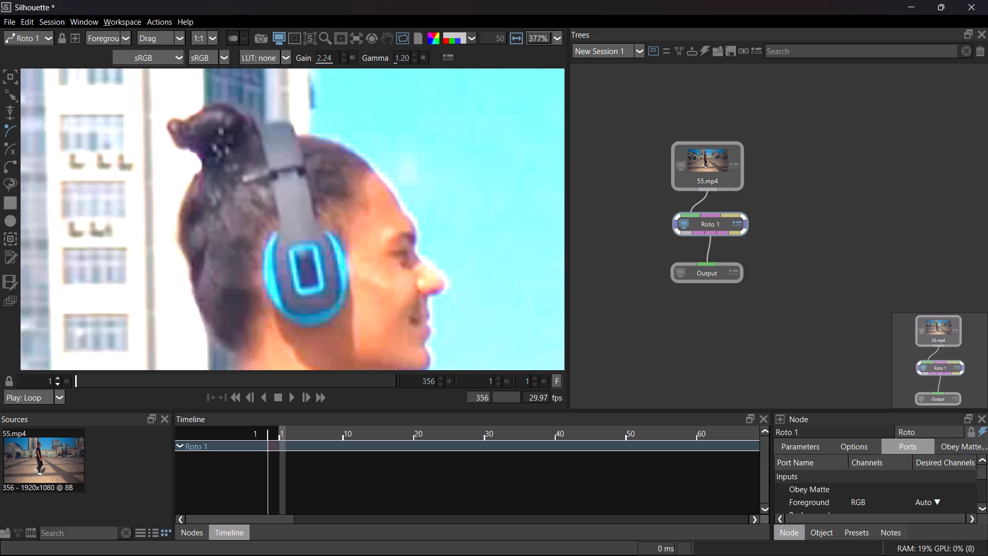
Set the start frame of the playback range to -2.
triple_click(55, 377)
double_click(57, 377)
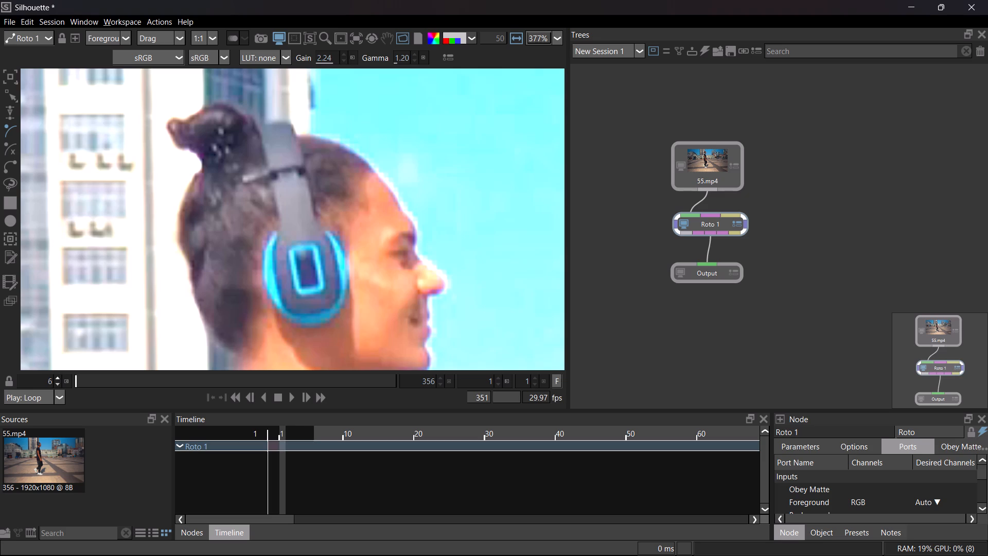
triple_click(59, 384)
triple_click(59, 384)
double_click(59, 384)
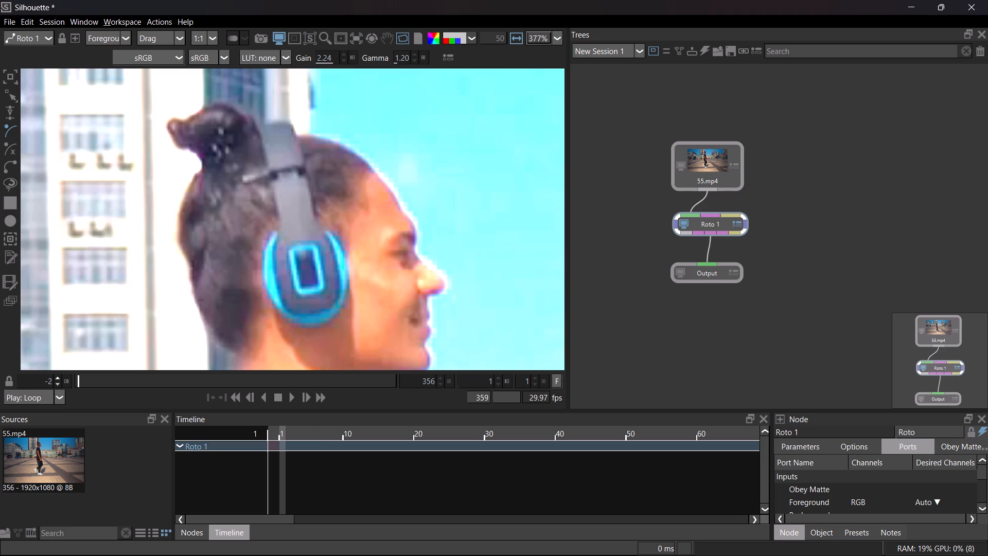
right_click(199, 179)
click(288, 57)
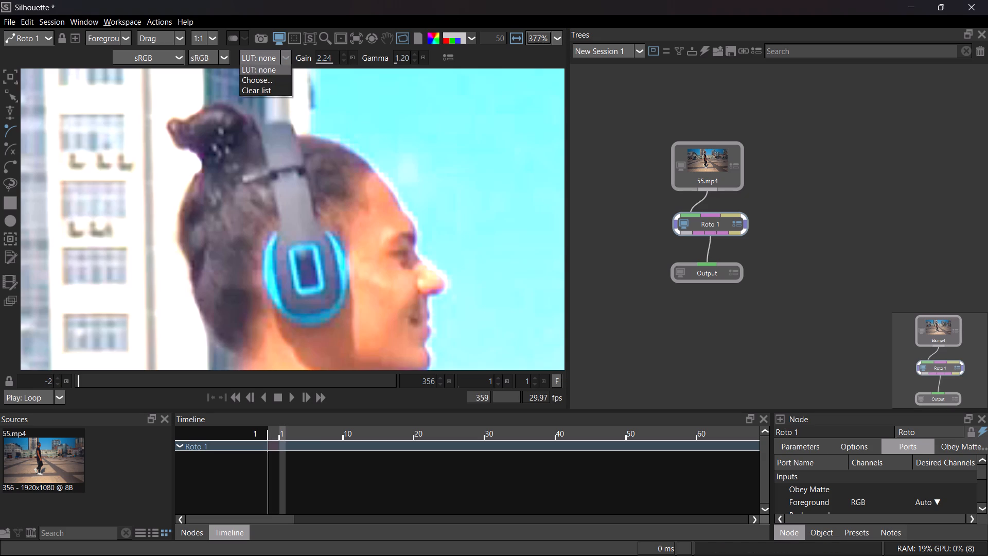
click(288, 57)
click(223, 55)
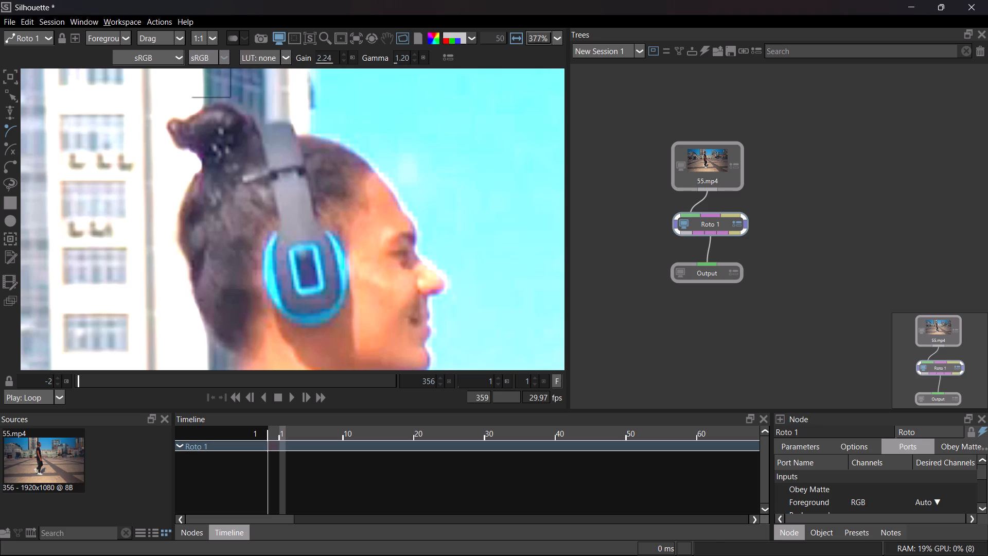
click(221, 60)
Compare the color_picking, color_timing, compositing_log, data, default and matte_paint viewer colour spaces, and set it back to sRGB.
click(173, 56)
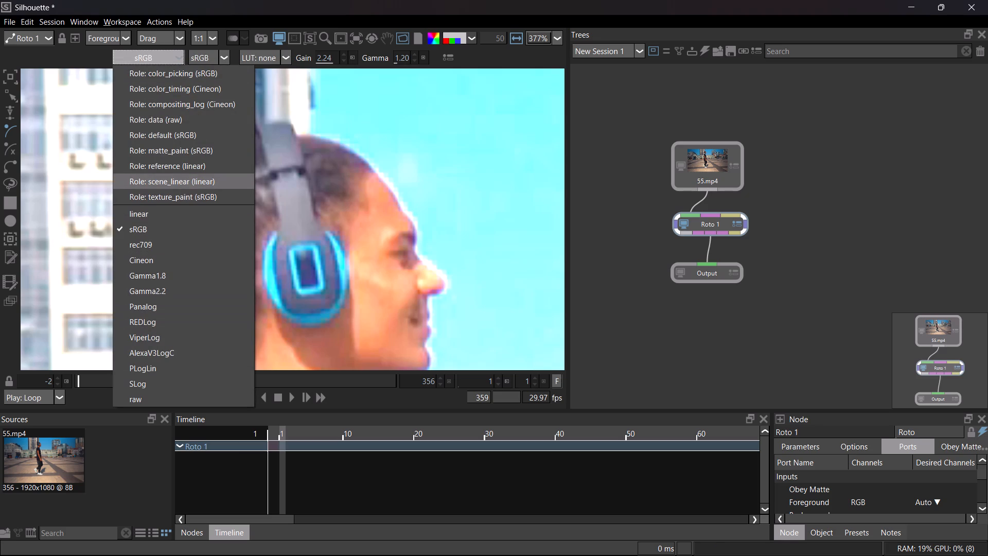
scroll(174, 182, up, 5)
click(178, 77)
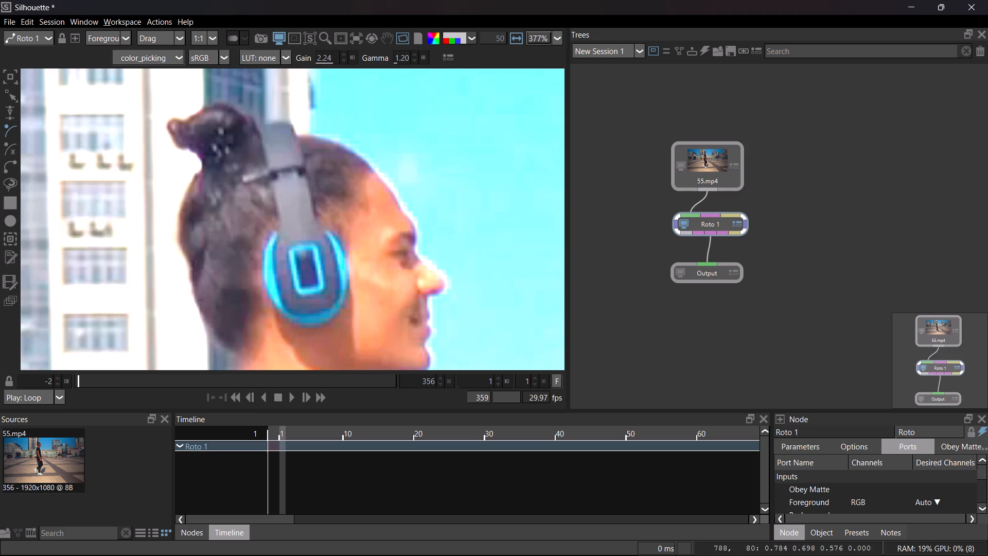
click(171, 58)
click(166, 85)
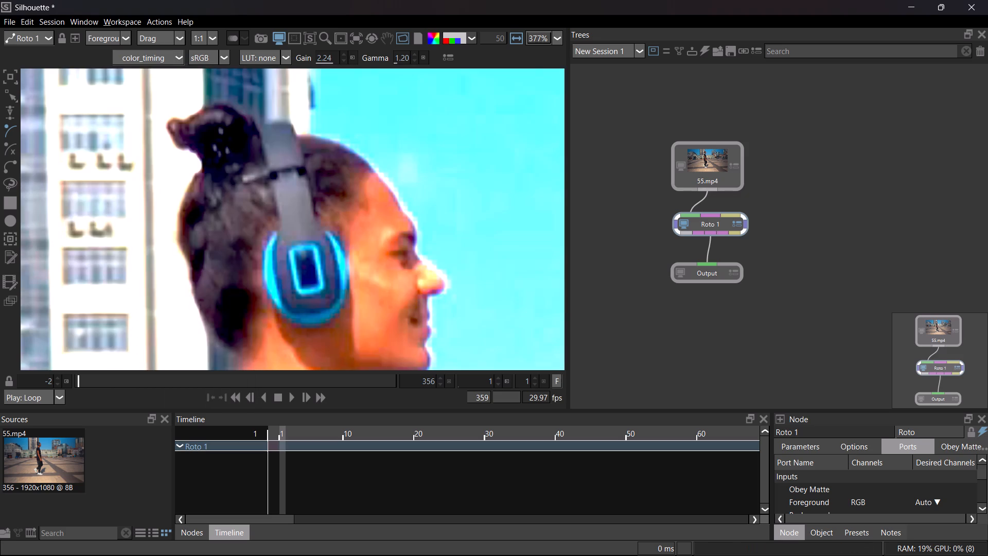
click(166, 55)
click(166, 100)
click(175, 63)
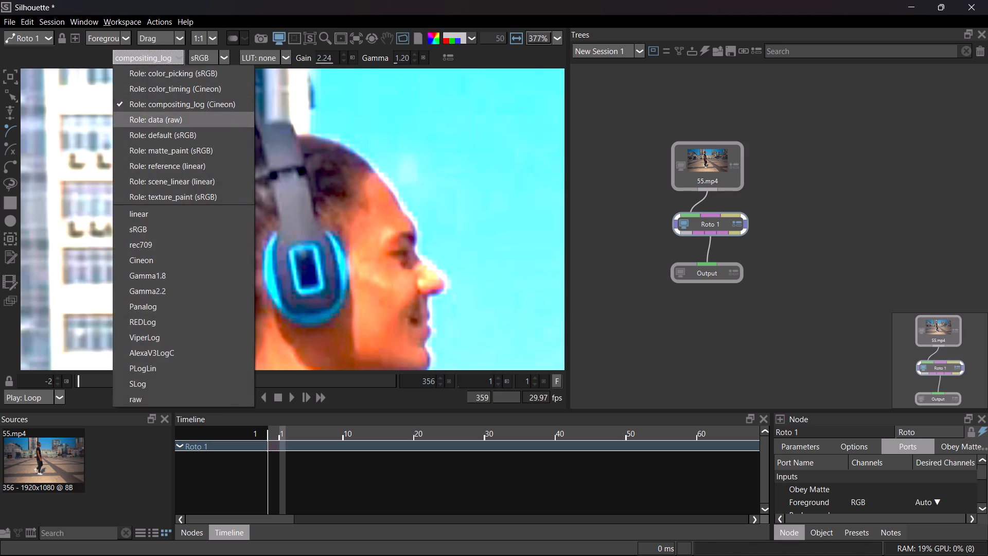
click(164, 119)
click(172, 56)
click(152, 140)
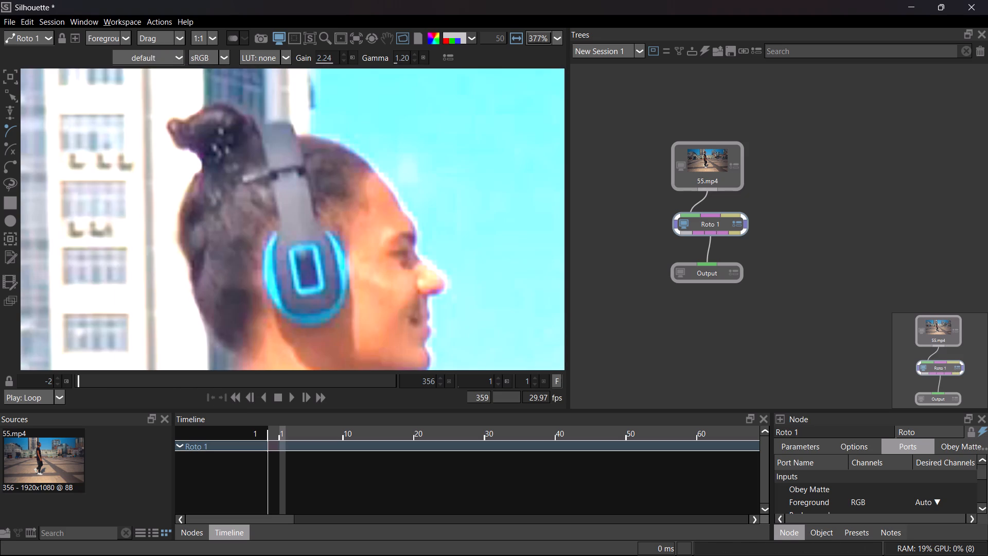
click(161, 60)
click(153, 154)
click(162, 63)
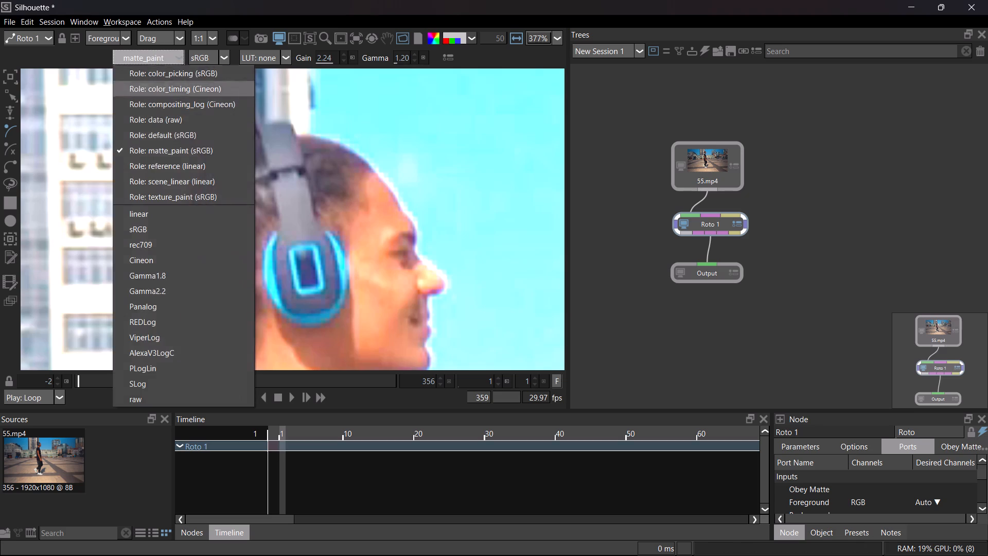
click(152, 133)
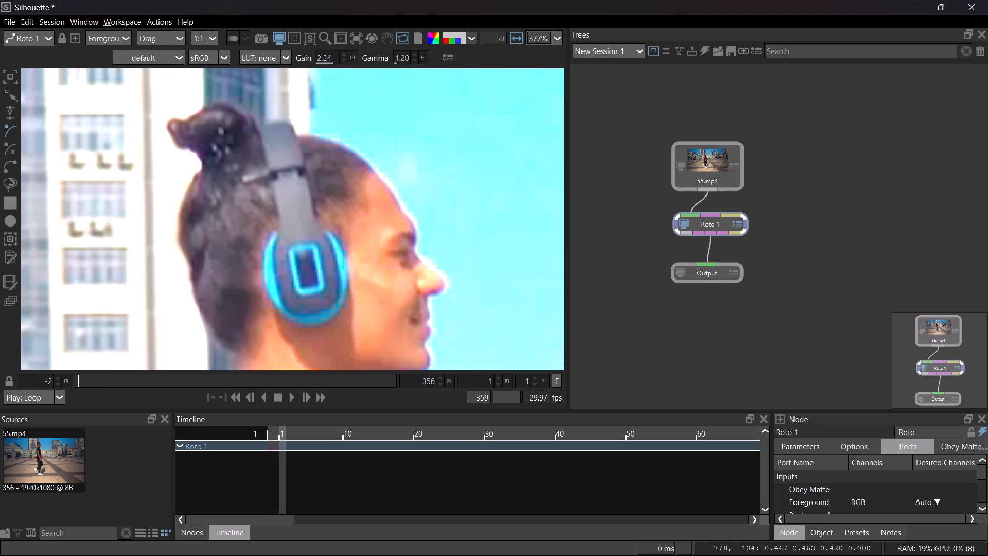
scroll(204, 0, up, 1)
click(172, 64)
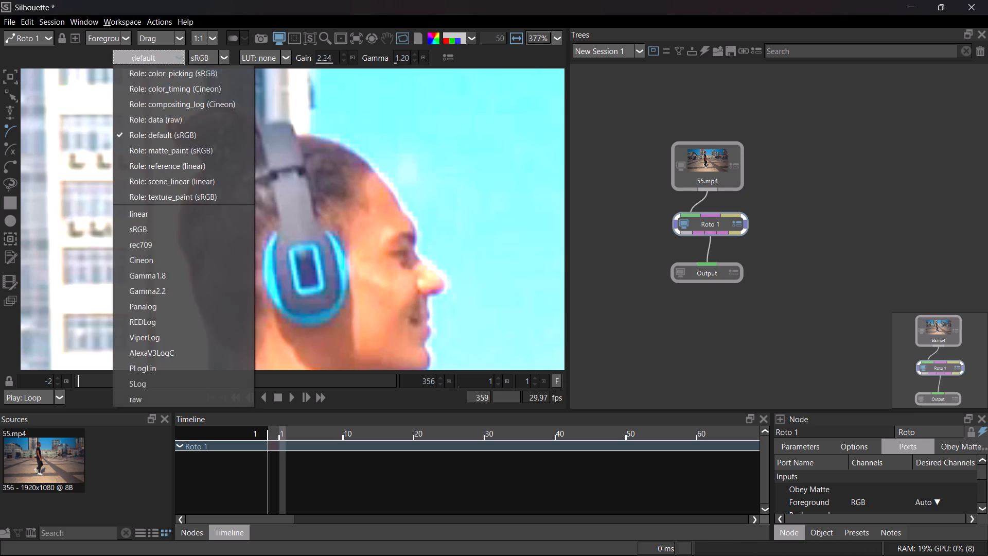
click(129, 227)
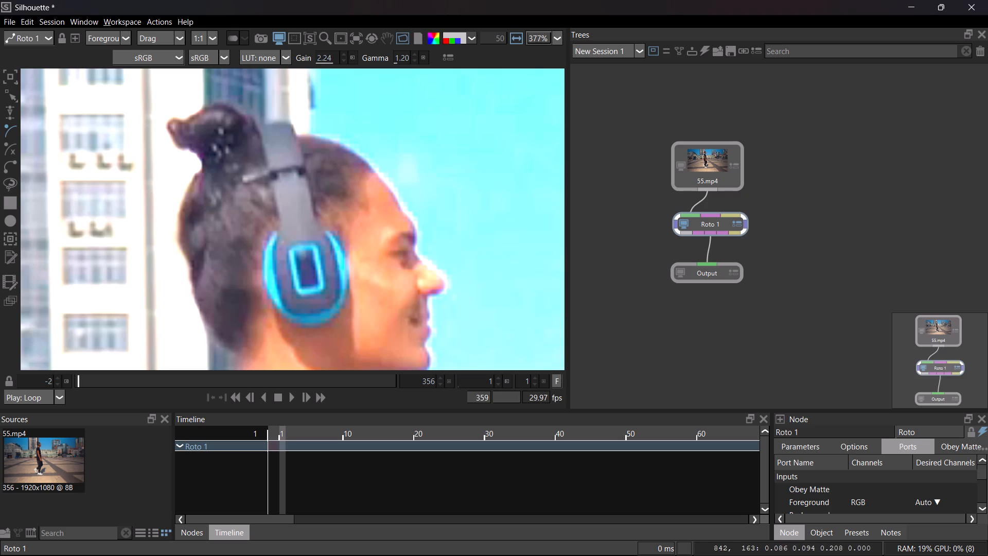
Start a B-spline shape on frame 1 where the base of the hair bun meets the back of the head.
click(202, 161)
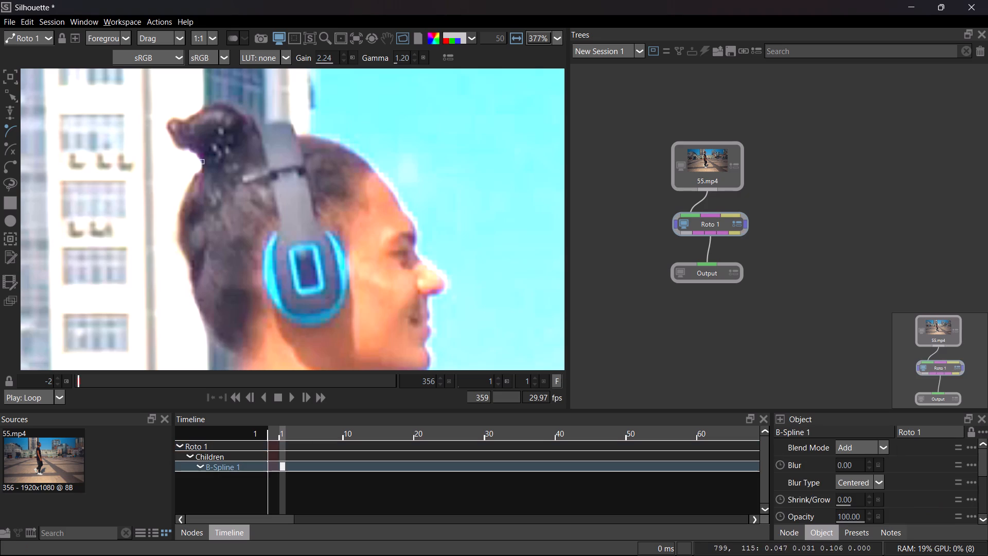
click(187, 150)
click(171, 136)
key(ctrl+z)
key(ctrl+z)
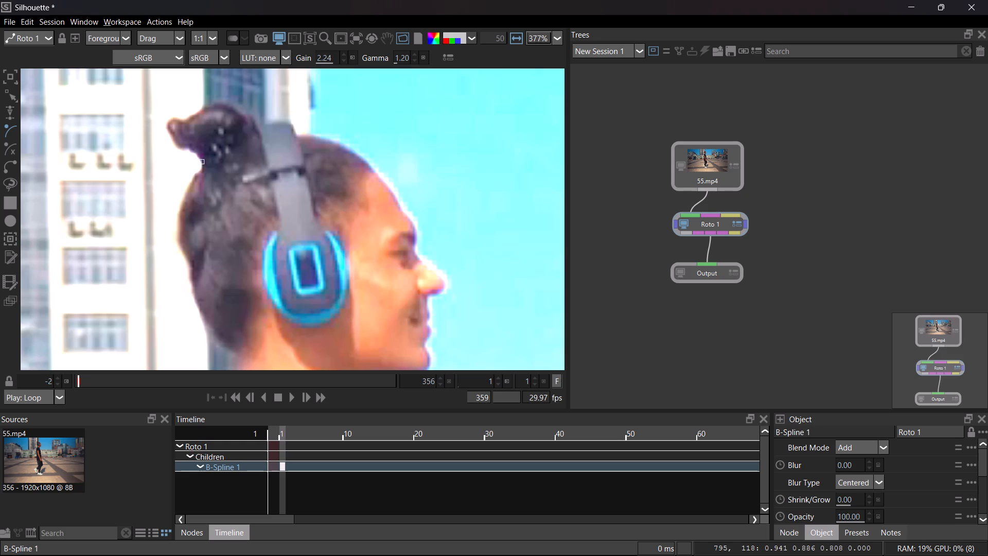
Trace the B-spline from the base of the bun down the back of the head and around the hairline to the nape.
click(190, 178)
click(178, 214)
drag(180, 252, 189, 268)
drag(190, 270, 190, 277)
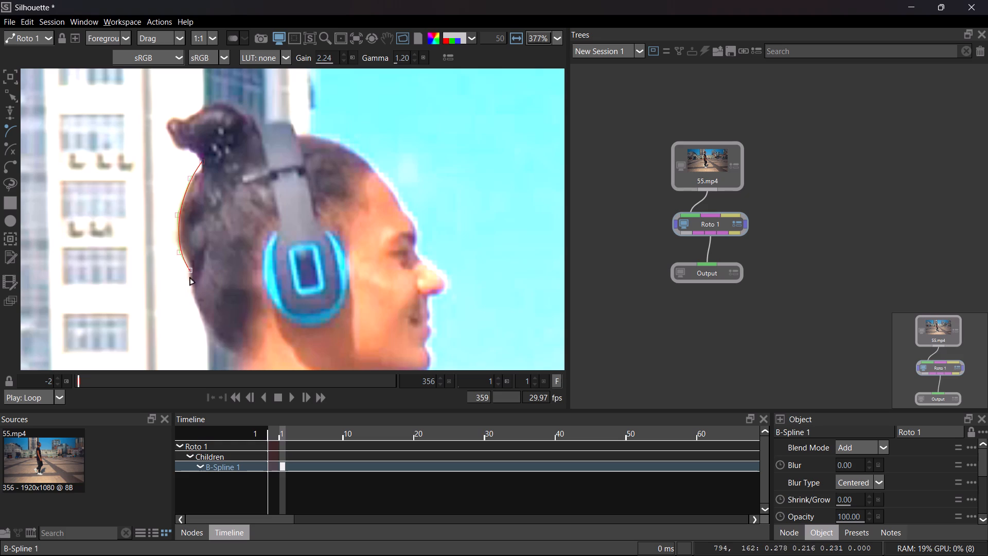
drag(190, 277, 190, 279)
click(202, 317)
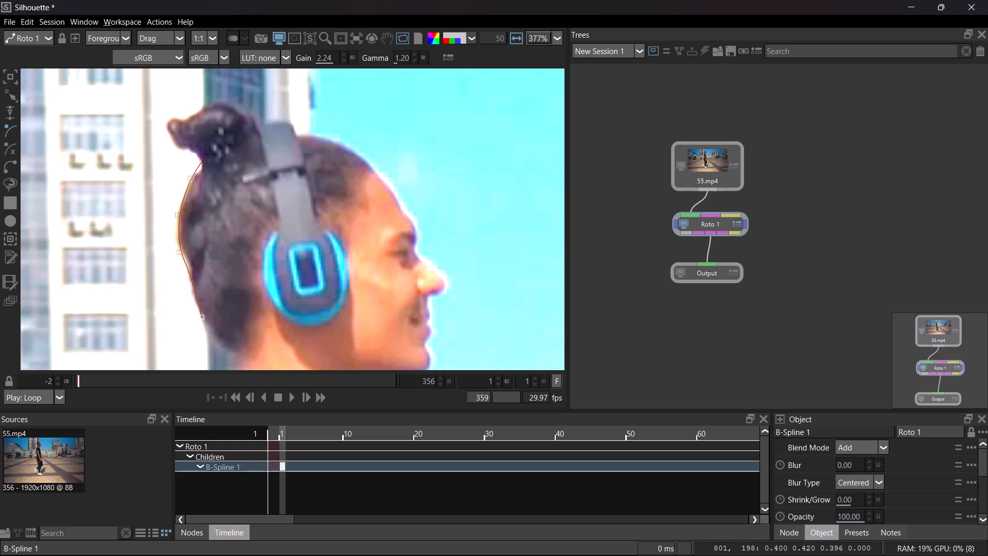
click(205, 356)
middle_drag(207, 353, 196, 267)
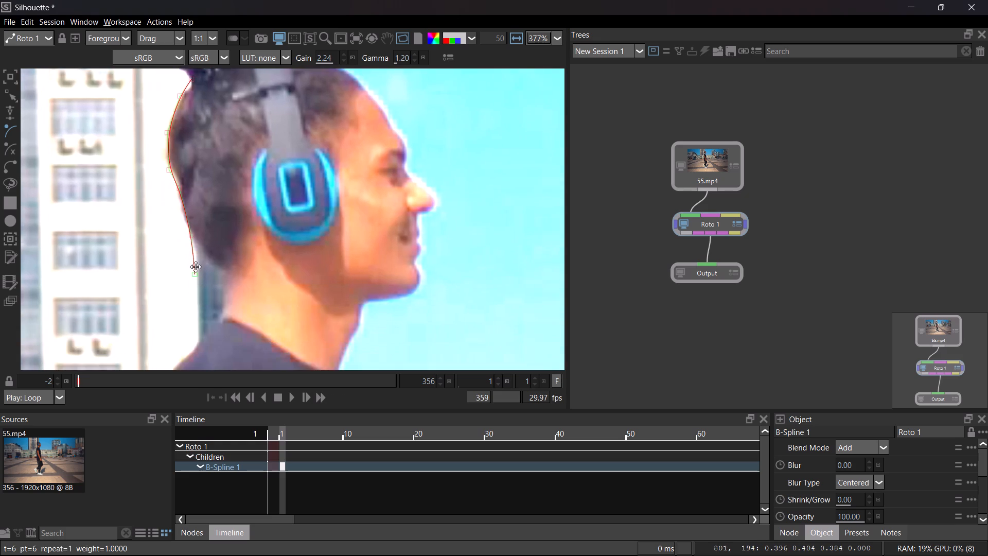
middle_drag(196, 267, 196, 266)
key(ctrl+z)
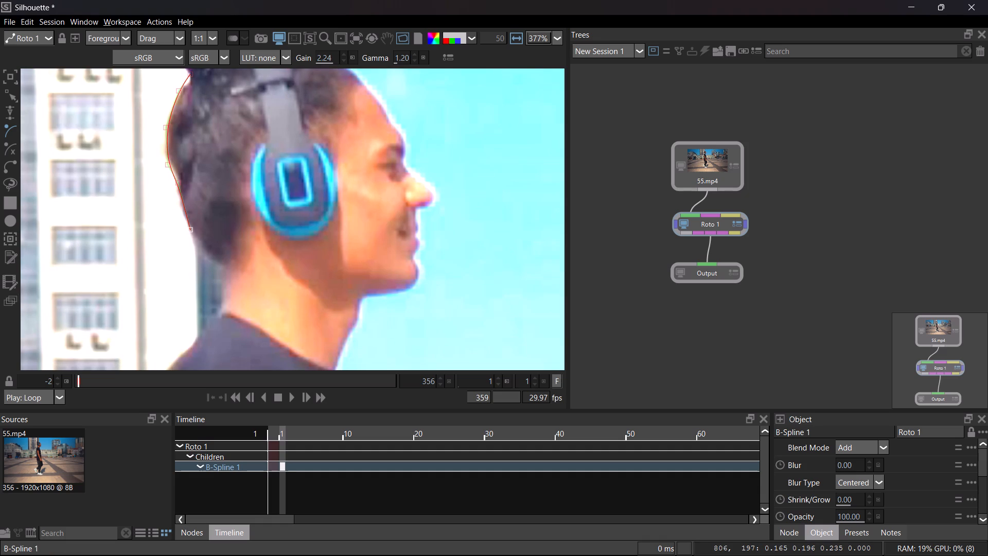
click(205, 254)
click(241, 269)
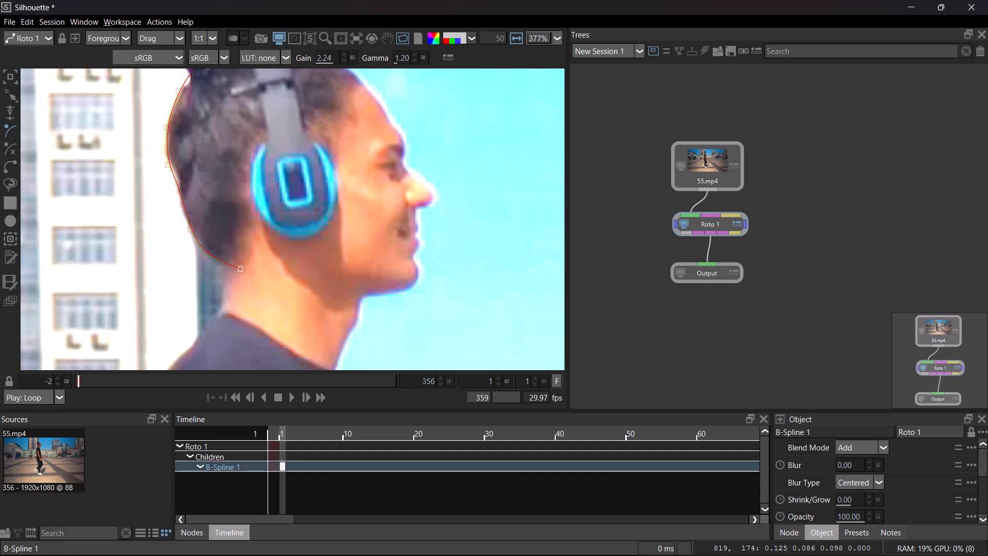
Continue the B-spline up behind the ear cup and along the headband, closing it at the base of the bun.
click(240, 216)
click(242, 184)
click(251, 141)
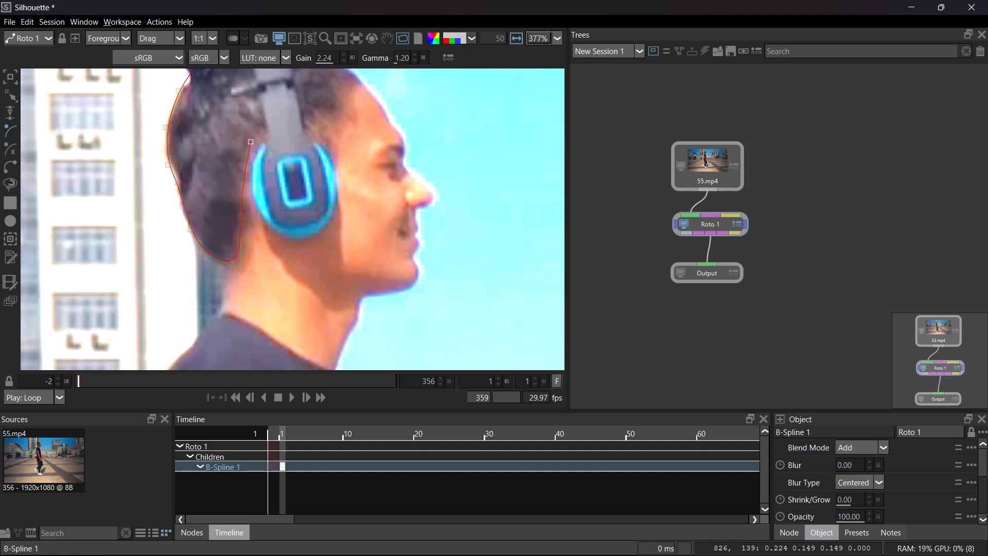
click(264, 127)
middle_drag(262, 142, 235, 301)
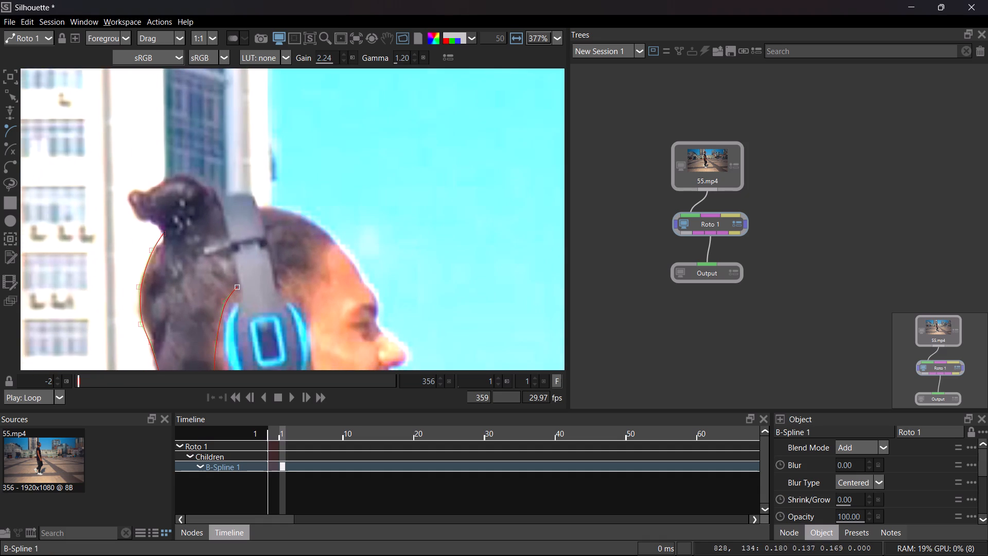
click(236, 265)
click(224, 255)
click(206, 256)
click(202, 249)
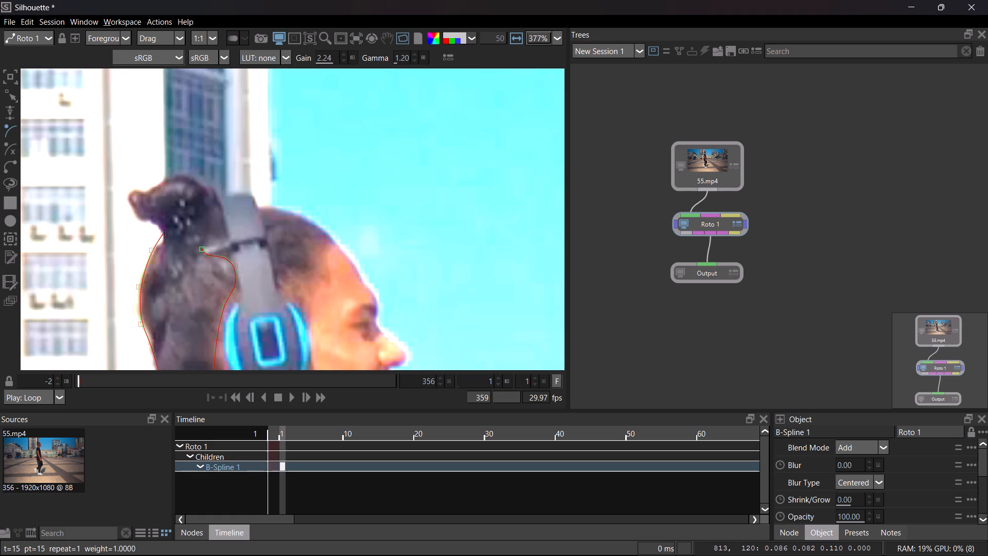
click(162, 232)
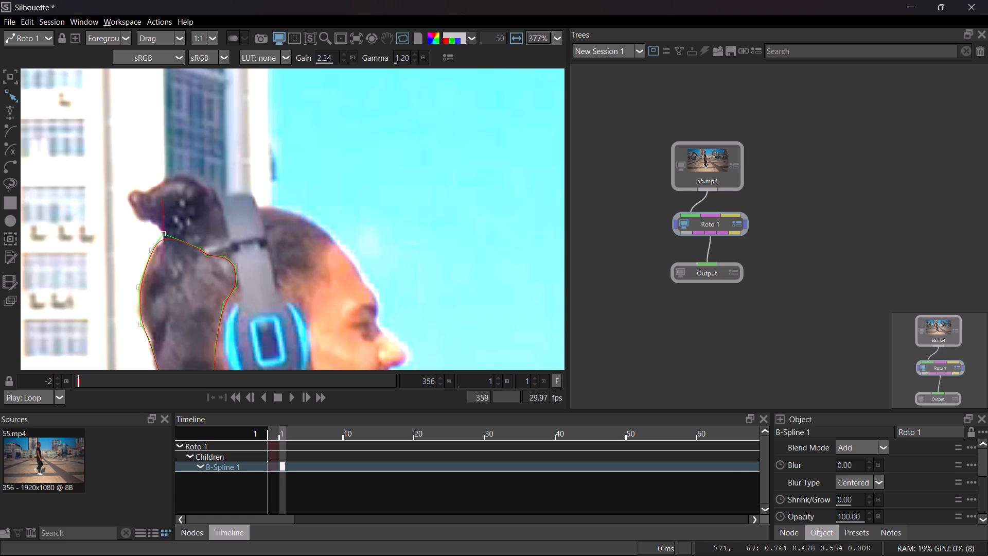
Nudge the B-spline's control point at the base of the bun to fit the notch where bun and head meet.
key(Up)
key(Up)
key(Up)
key(Up)
key(Down)
key(Down)
key(Down)
key(Down)
key(Down)
key(Down)
key(Left)
key(Left)
key(Right)
key(Right)
key(Right)
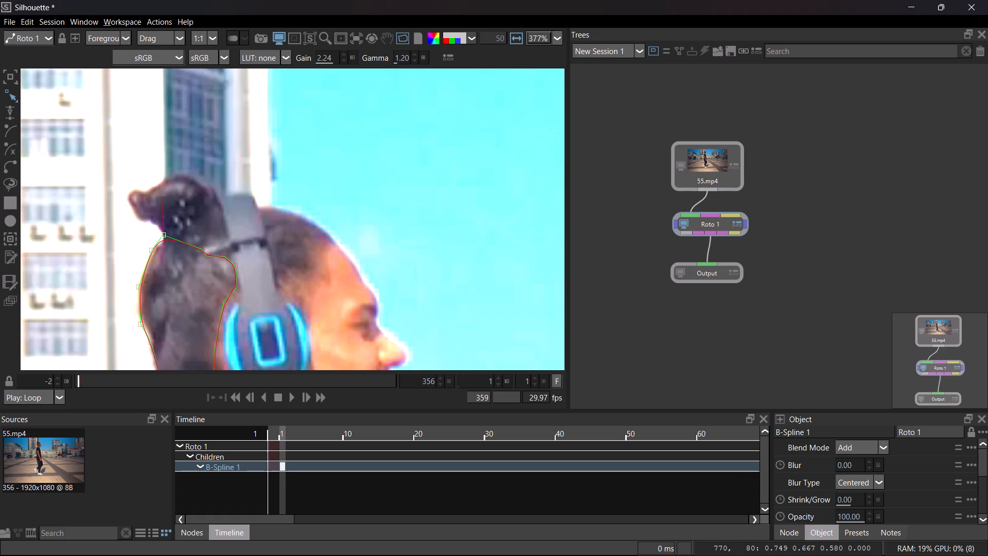
key(Right)
key(Right)
key(Up)
key(Up)
key(Left)
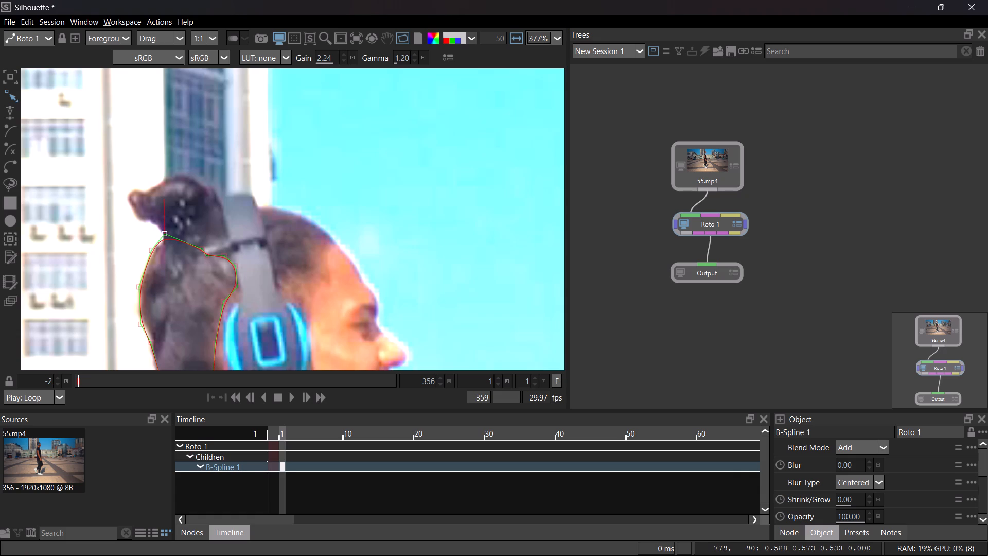
Fine-tune the control point just below the bun-base point so the curve follows the back of the head's hair edge.
scroll(48, 200, up, 8)
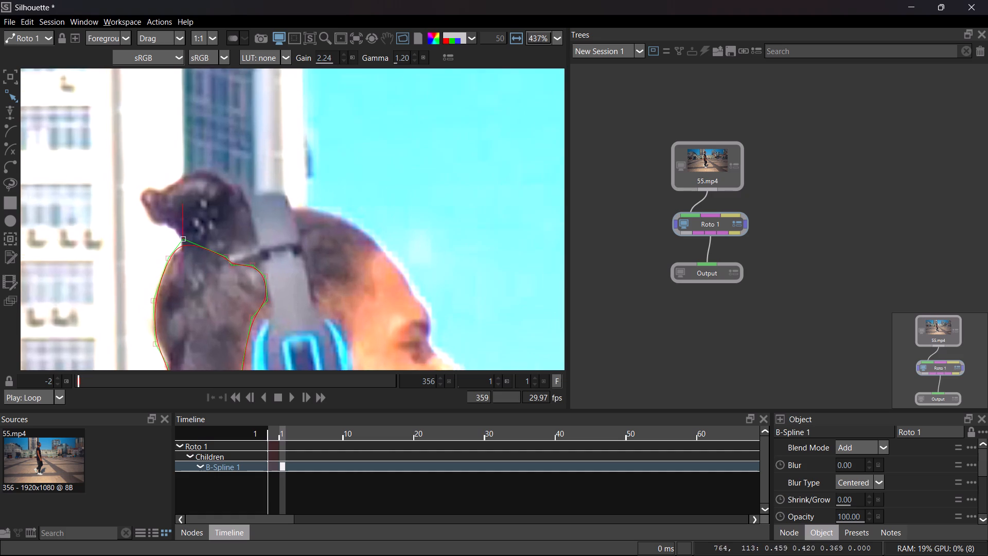
scroll(88, 234, up, 20)
scroll(88, 234, up, 20)
scroll(88, 234, up, 11)
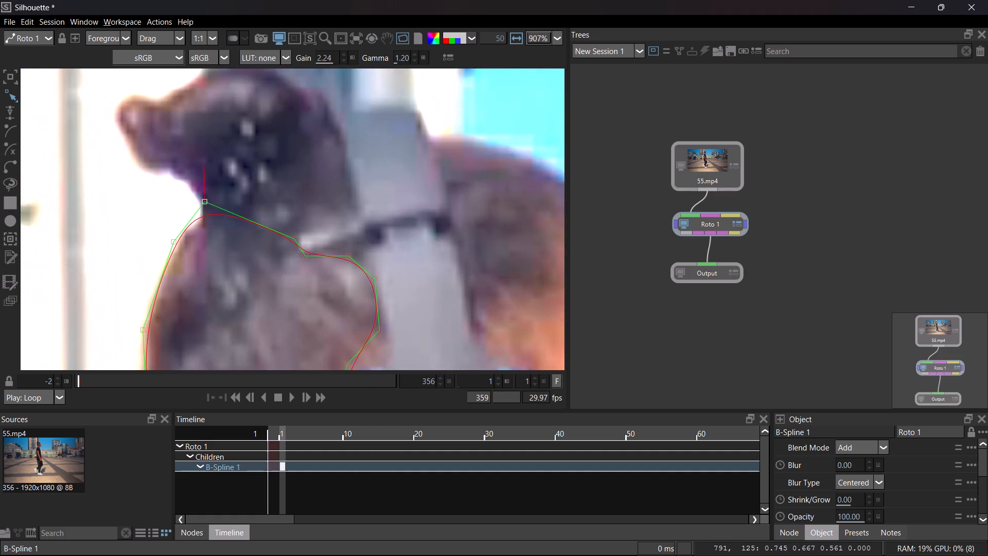
scroll(138, 273, up, 20)
scroll(138, 273, up, 18)
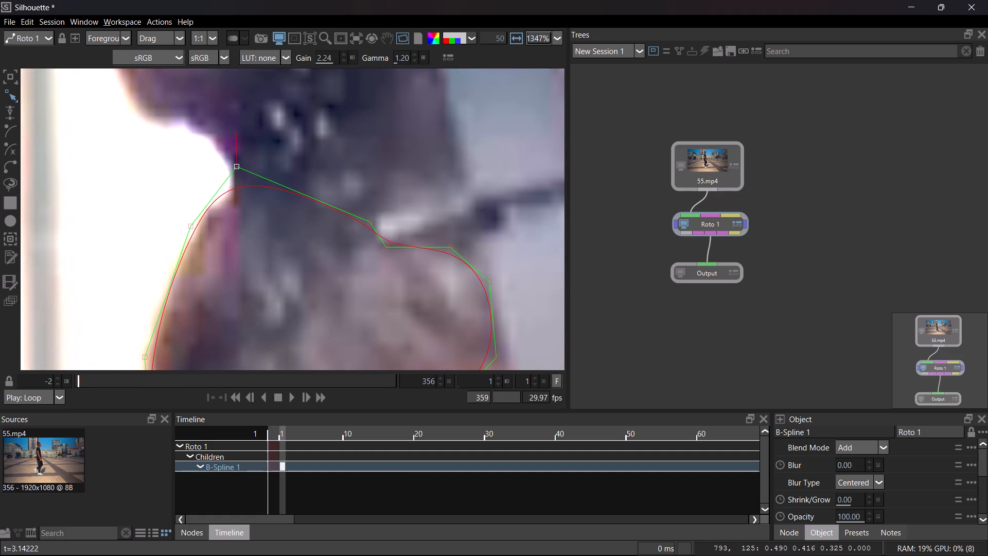
click(191, 228)
key(Left)
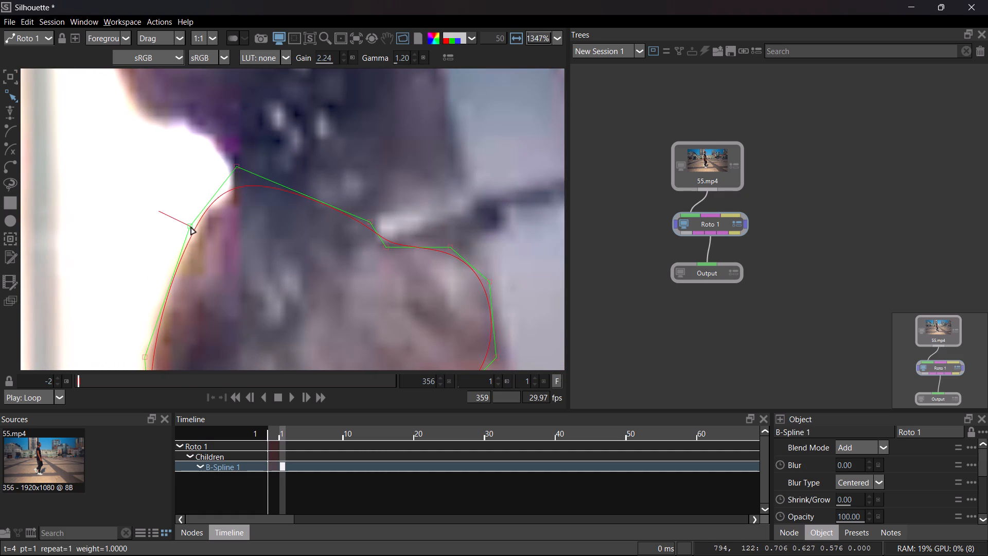
key(Left)
key(Right)
key(Right)
key(Up)
key(Up)
key(Up)
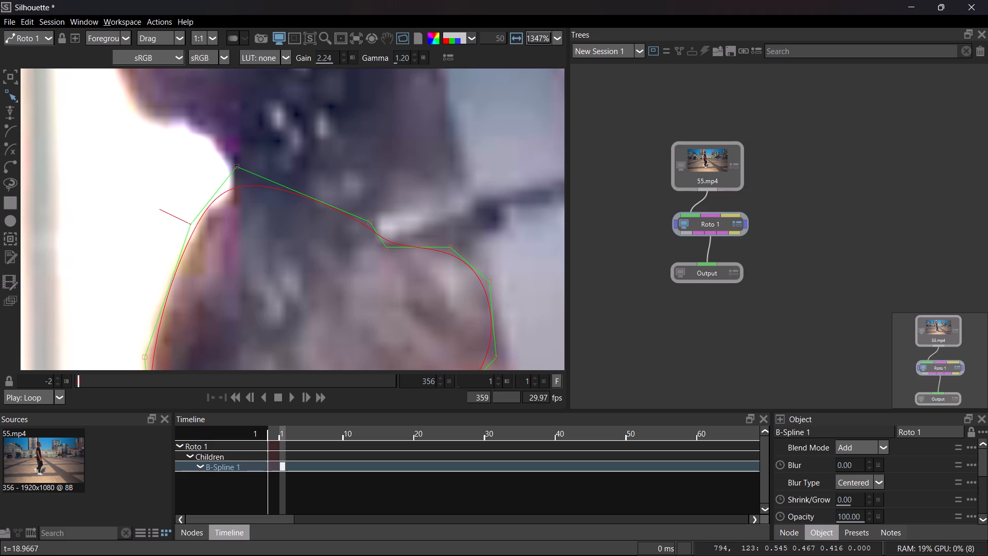
key(Left)
key(Left)
key(Left)
key(Left)
key(Left)
key(Left)
key(Left)
key(Left)
key(Left)
key(Left)
key(Left)
key(Left)
key(Left)
key(Left)
key(Left)
key(Left)
key(Left)
key(Left)
key(Left)
key(Left)
key(Left)
key(Left)
key(Left)
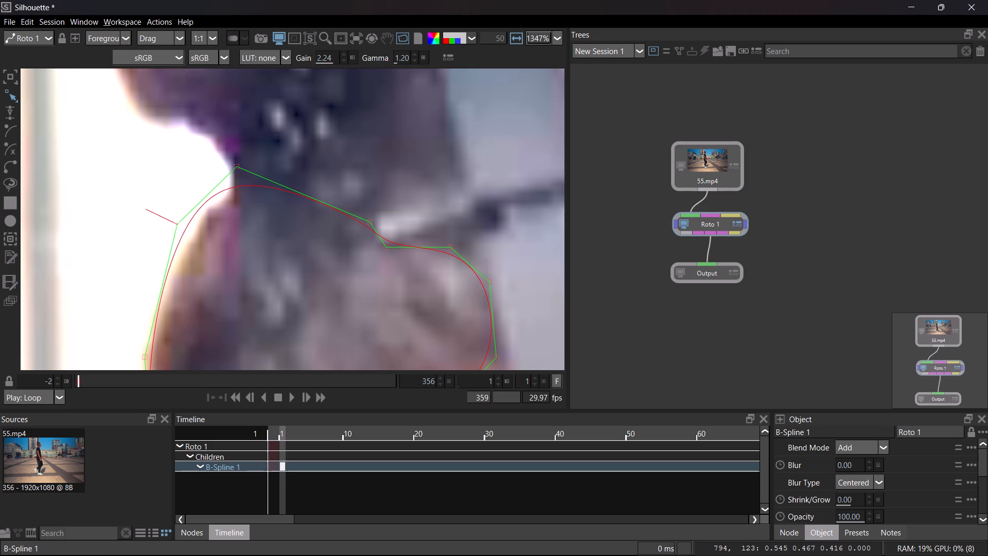
key(Right)
key(Right)
key(Right)
key(Right)
key(Right)
key(Right)
key(Right)
key(Right)
key(Right)
key(Right)
key(Right)
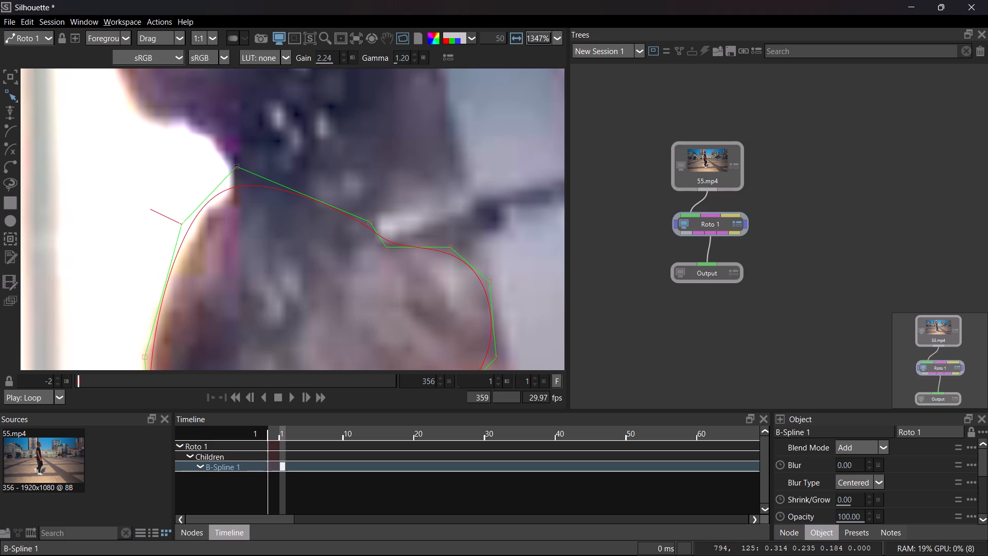
key(Right)
key(Right)
key(Right)
key(Right)
key(Right)
key(Right)
key(Right)
key(Right)
key(Right)
key(Right)
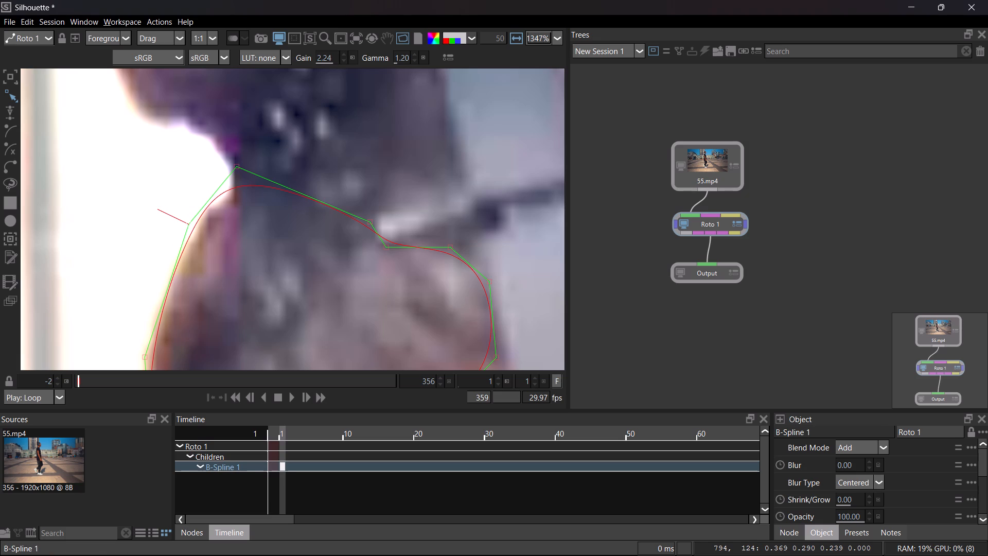
Insert a control point between the bun-base point and the one below it, and nudge it to the hair edge.
alt+click(225, 194)
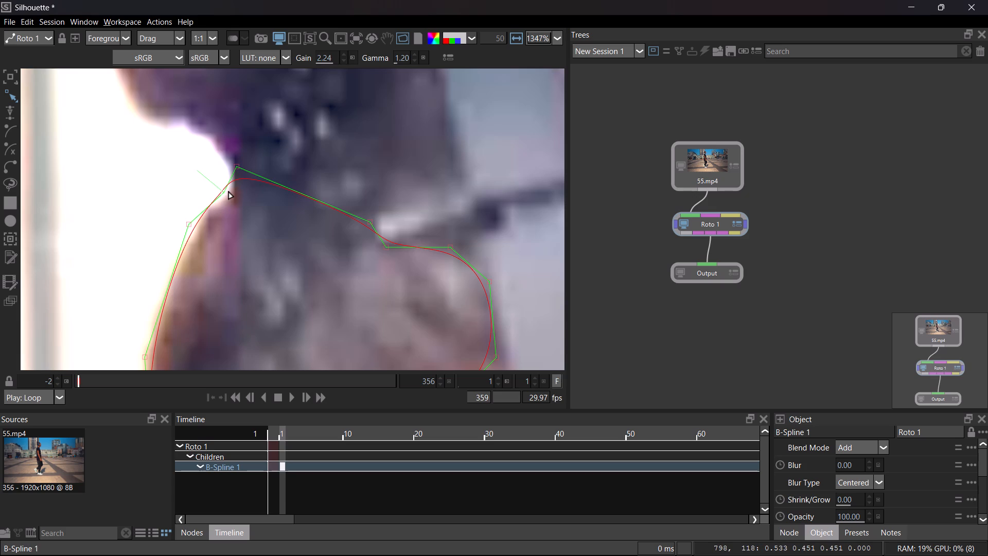
key(Left)
key(Up)
key(Up)
key(Up)
key(Up)
key(Up)
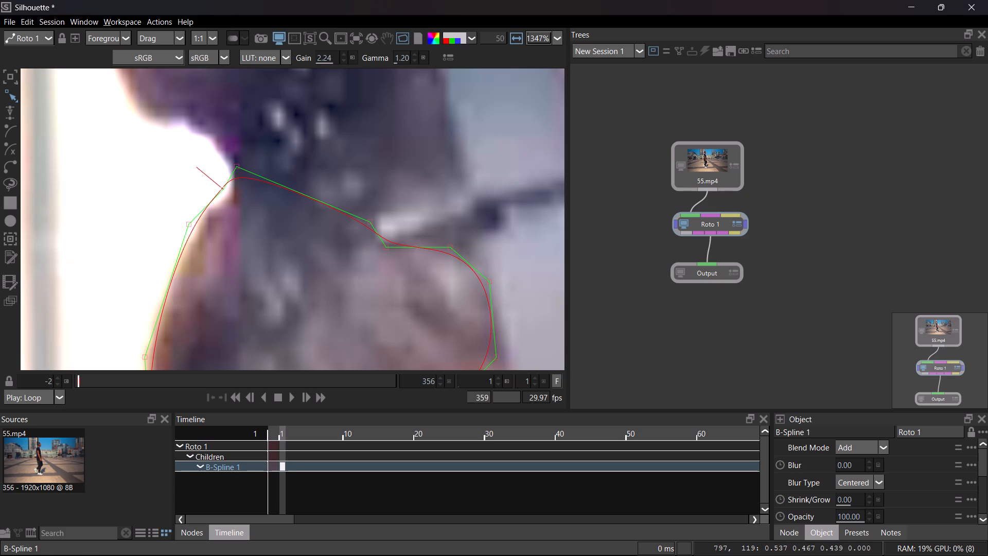
key(Left)
key(Left)
key(Left)
key(Left)
key(Left)
key(Left)
key(Left)
key(Left)
key(Left)
key(Left)
key(Left)
key(Left)
key(Left)
key(Left)
key(Left)
key(Left)
key(Left)
key(Left)
key(Left)
key(Left)
key(Left)
key(Down)
key(Down)
key(Down)
key(Down)
key(Down)
key(Down)
key(Down)
key(Down)
key(Down)
key(Down)
key(Down)
key(Down)
key(Down)
key(Down)
key(Down)
key(Down)
key(Down)
key(Down)
key(Down)
key(Down)
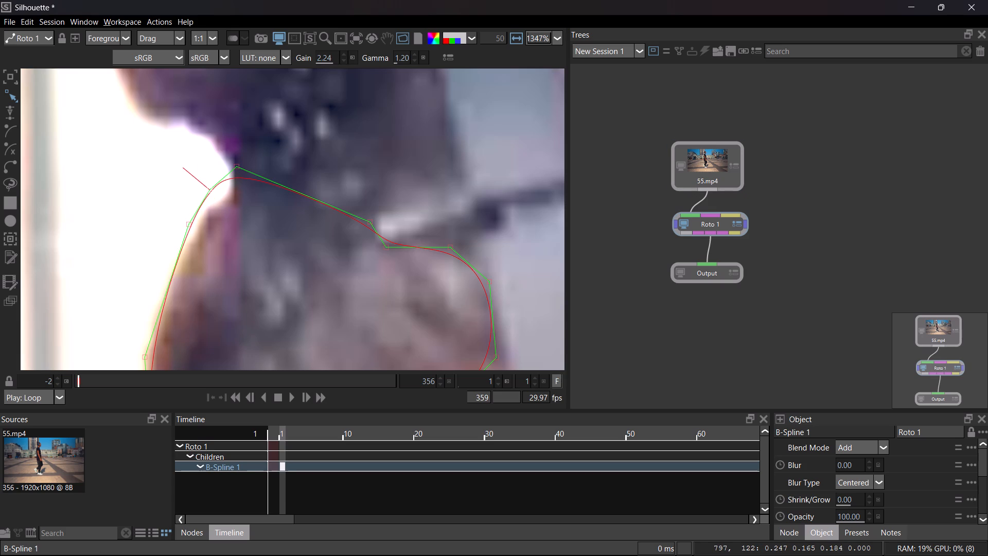
key(Right)
key(Right)
key(Right)
key(Right)
key(Right)
key(Right)
key(Right)
key(Right)
key(Right)
key(Right)
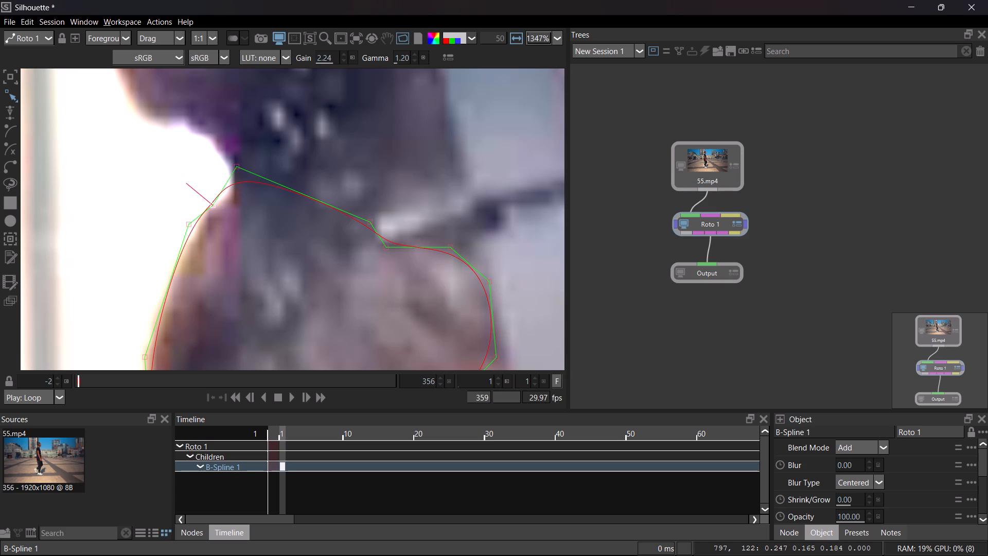
key(Right)
key(Up)
key(Up)
key(Up)
key(Up)
key(Up)
key(Up)
key(Up)
key(Up)
key(Up)
key(Up)
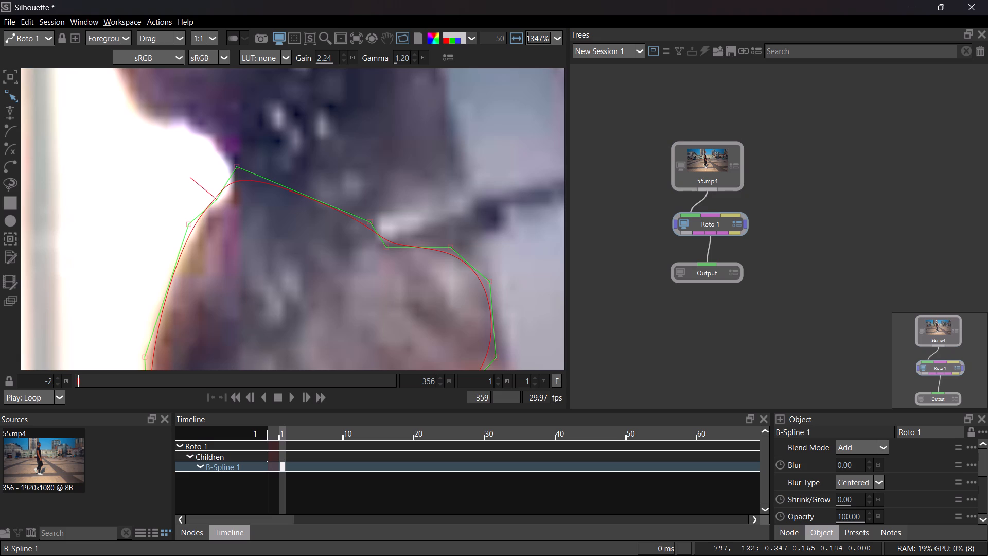
Nudge the newly inserted control point slightly up and right toward the notch between bun and head.
key(Up)
key(Right)
key(Right)
key(Right)
key(Right)
key(Right)
key(Right)
Shift the B-spline's bun-base control point left, out to the bright background beside the notch.
click(239, 164)
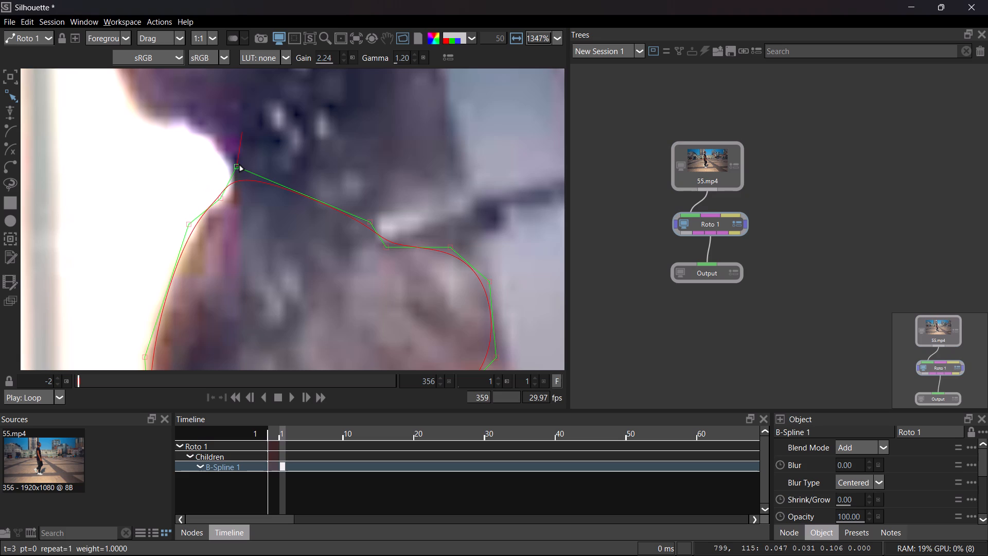
key(Left)
key(Left)
key(Left)
key(Left)
key(Left)
key(Left)
key(Left)
key(Left)
key(Left)
key(Left)
key(Left)
key(Left)
key(Left)
key(Left)
key(Left)
key(Left)
key(Left)
key(Left)
key(Left)
key(Left)
key(Left)
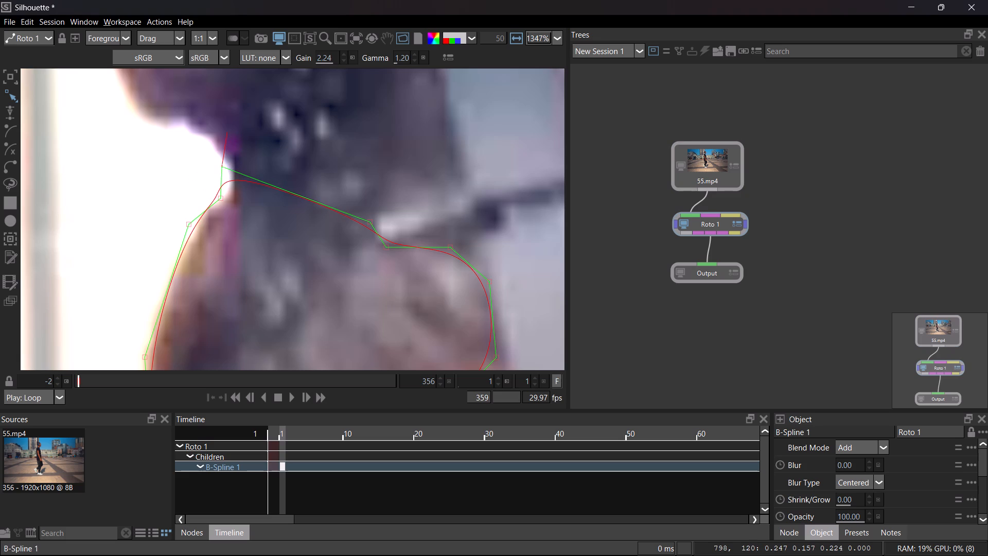
Nudge the inserted control point just below the bun-base point right and up, tightening the curve into the notch.
click(222, 197)
key(Right)
key(Right)
key(Right)
key(Right)
key(Right)
key(Right)
key(Right)
key(Right)
key(Right)
key(Up)
key(Up)
key(Up)
key(Up)
key(Up)
key(Up)
key(Up)
key(Up)
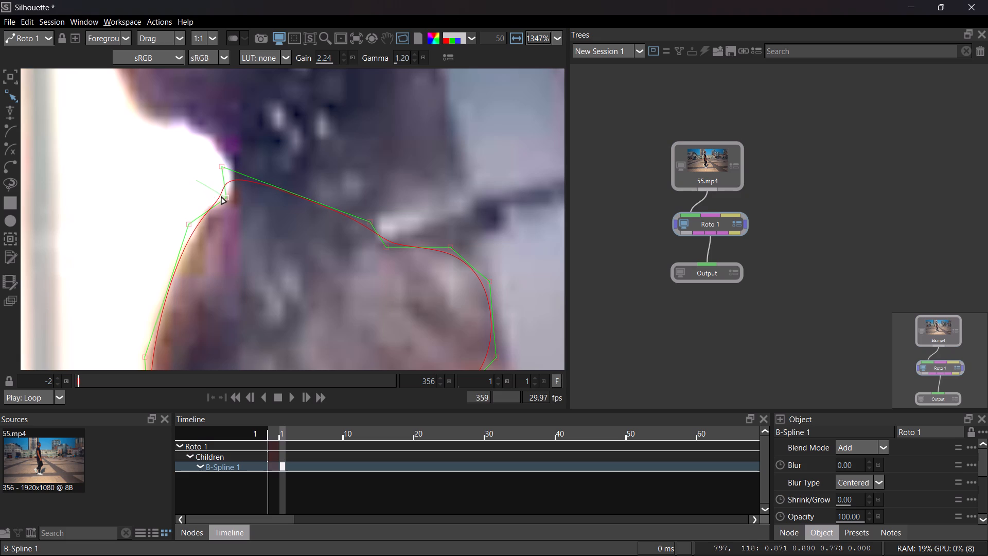
key(Up)
key(Up)
key(Up)
key(Up)
key(Up)
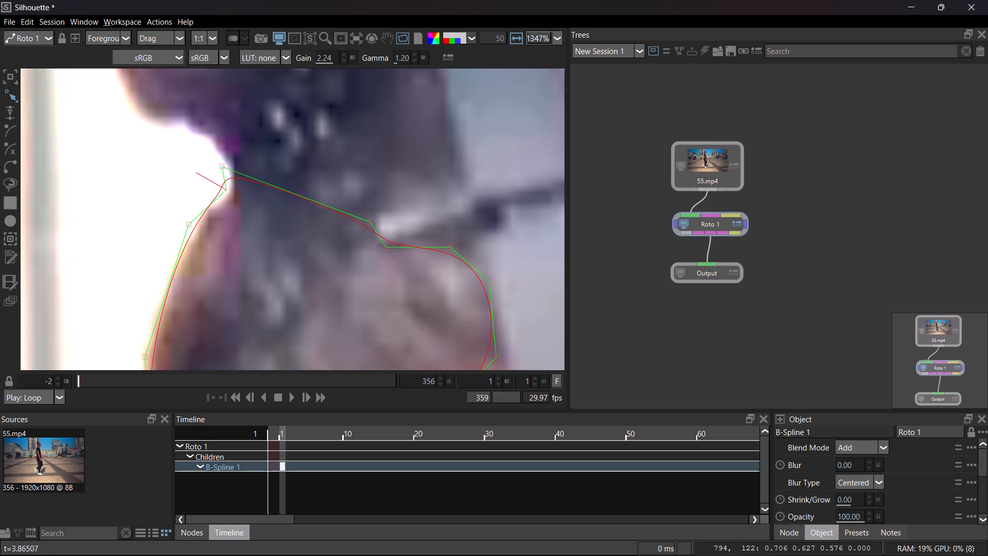
Fine-tune the horizontal position of the next control point down the back of the head to fit the hair edge.
click(187, 225)
key(Left)
key(Left)
key(Left)
key(Left)
key(Left)
key(Left)
key(Left)
key(Left)
key(Left)
key(Left)
key(Left)
key(Left)
key(Left)
key(Left)
key(Left)
key(Left)
key(Left)
key(Left)
key(Left)
key(Left)
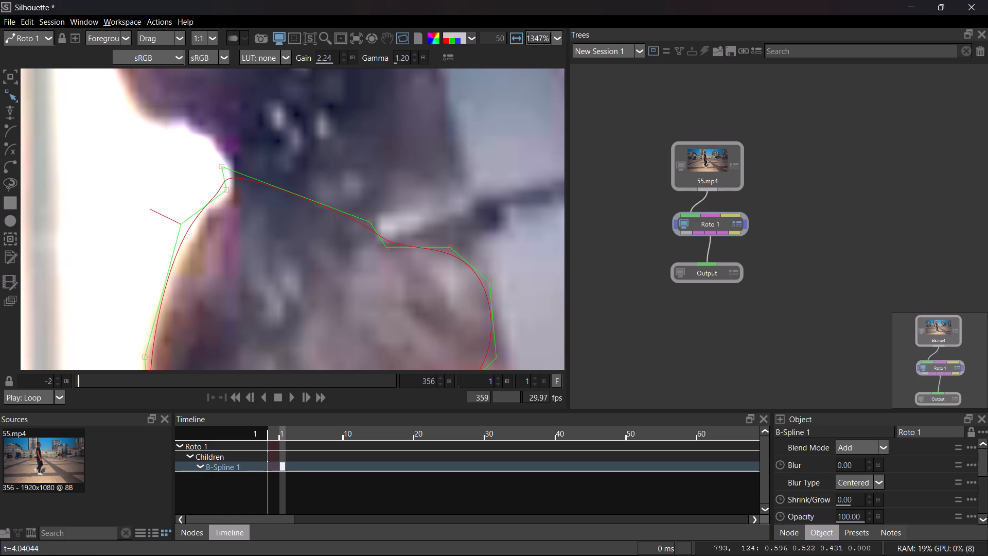
key(Left)
key(Right)
key(Right)
key(Right)
key(Right)
key(Right)
key(Right)
key(Right)
key(Right)
key(Right)
key(Right)
key(Right)
key(Right)
key(Right)
key(Right)
key(Right)
key(Right)
key(Right)
key(Right)
key(Right)
Lower the viewer gamma to 0.20 to bring out the hair edge around the notch.
scroll(190, 240, up, 4)
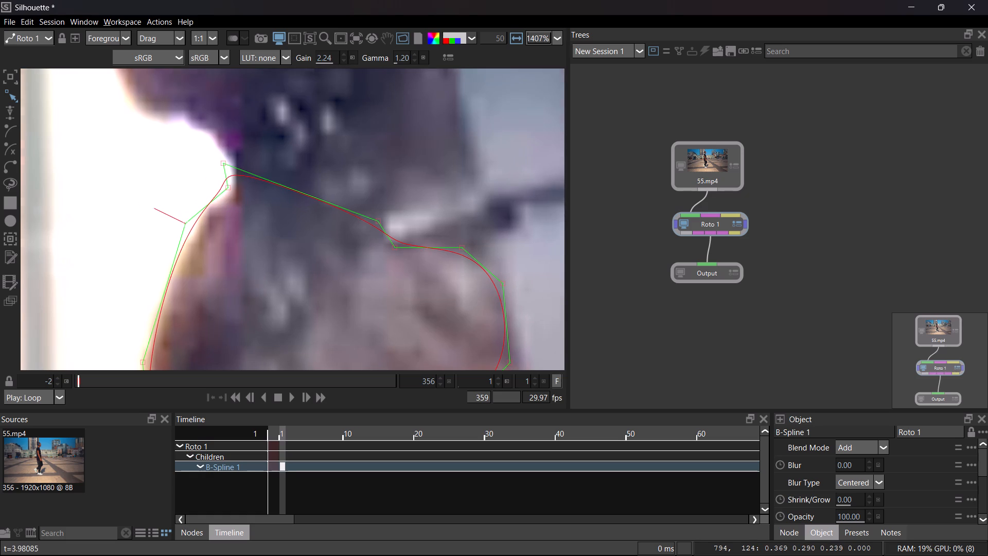
scroll(190, 240, up, 20)
scroll(190, 240, up, 20)
scroll(190, 240, up, 11)
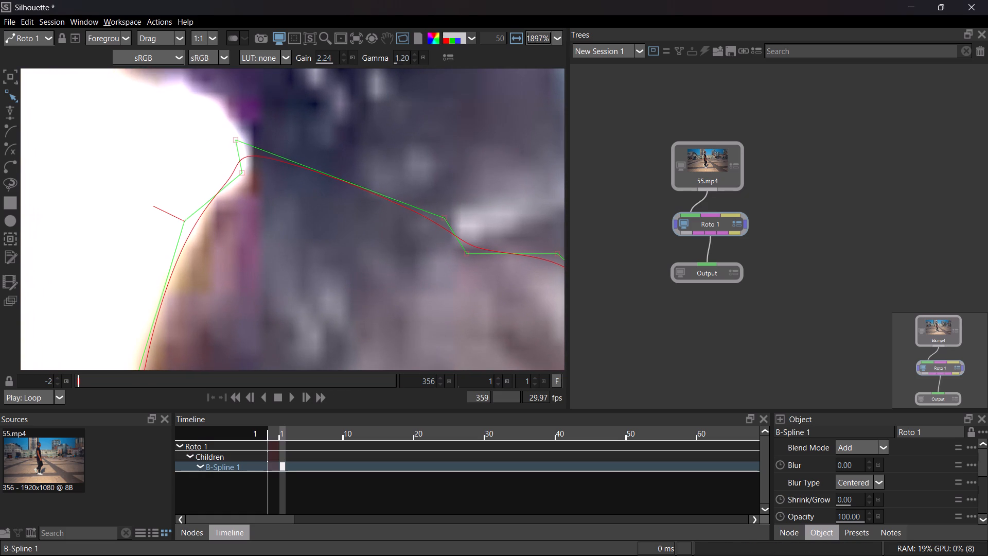
drag(403, 62, 416, 57)
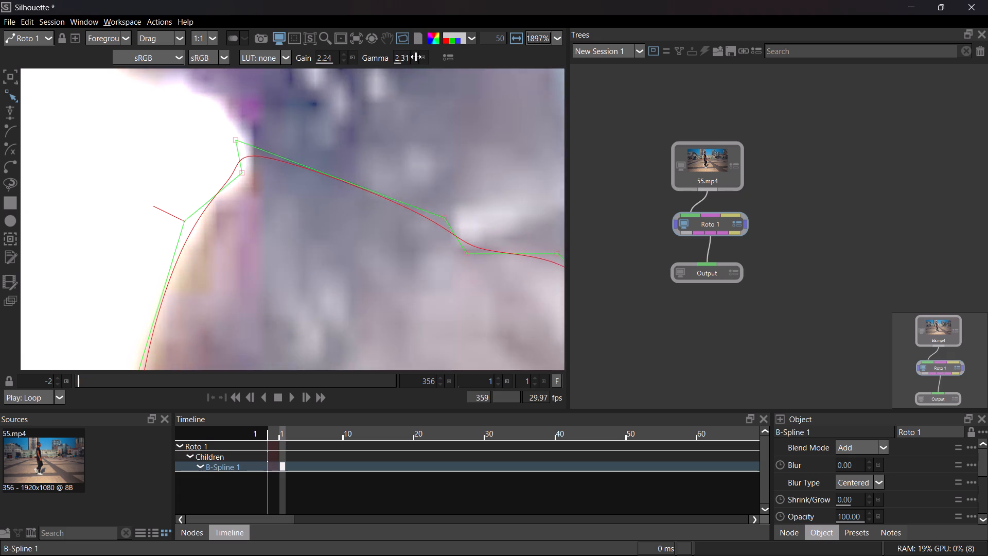
drag(416, 57, 395, 57)
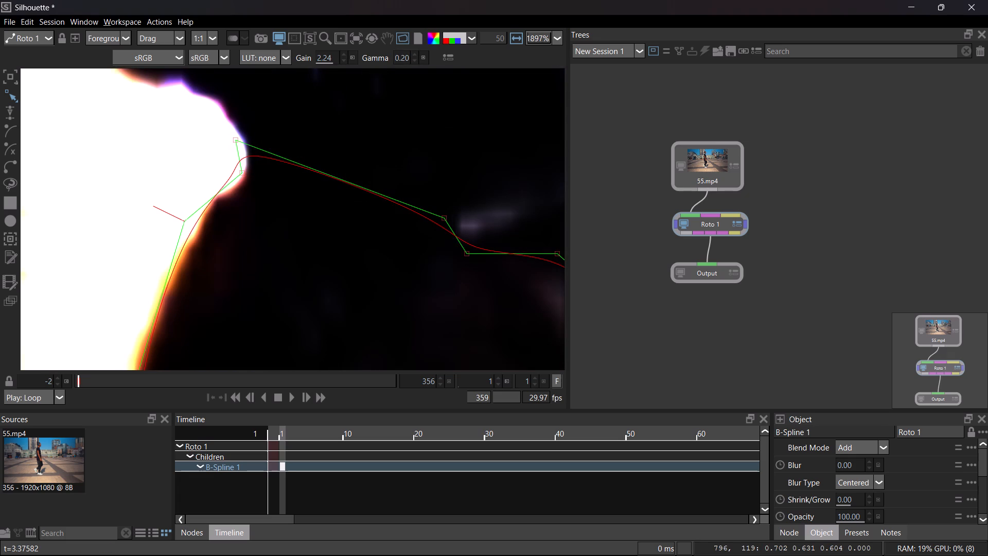
Insert a control point where the curve leaves the notch down the back of the head, and nudge it right and up.
alt+click(217, 192)
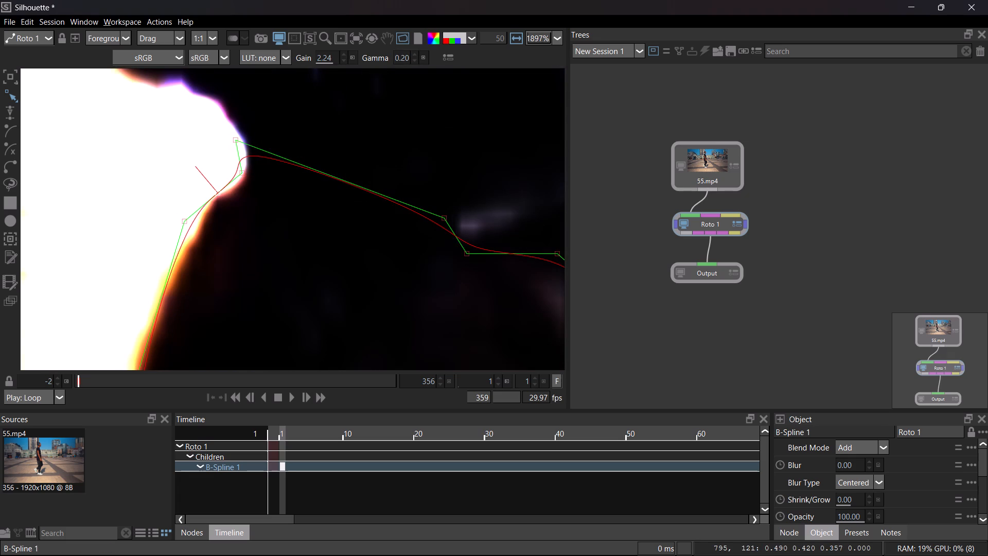
key(Right)
key(Right)
key(Right)
key(Right)
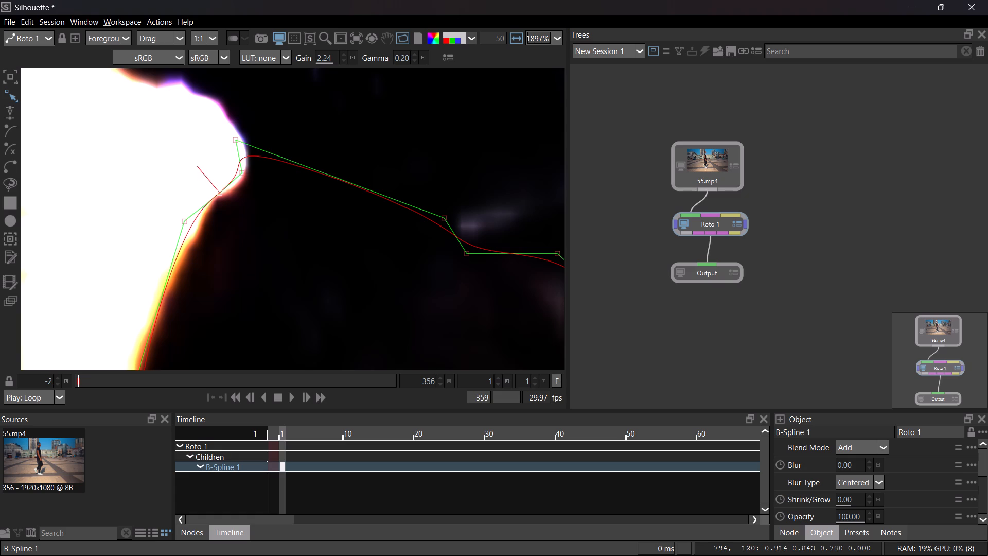
key(Right)
key(Right)
key(Right)
key(Right)
key(Right)
key(Right)
key(Right)
key(Right)
key(Right)
key(Right)
key(Right)
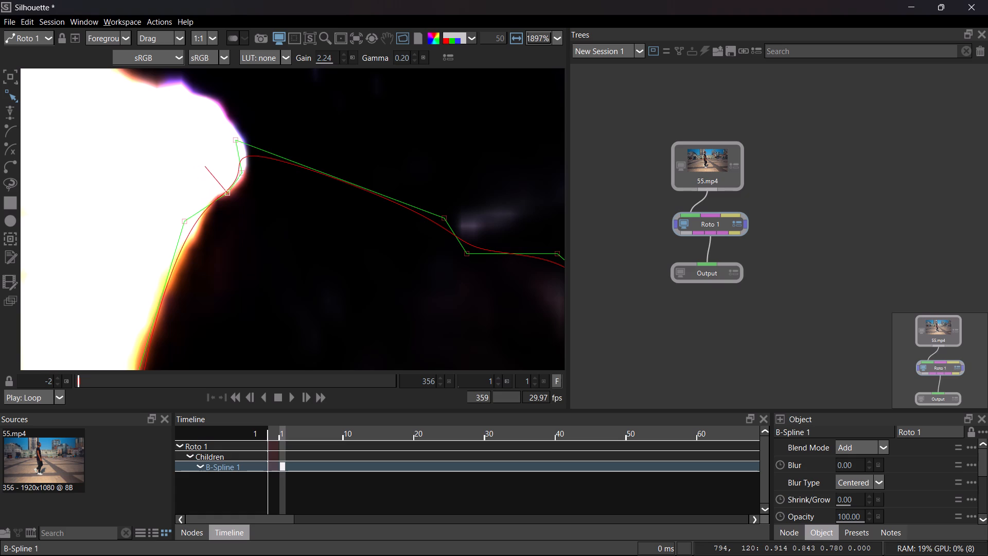
key(Right)
key(Up)
key(Up)
key(Up)
key(Up)
key(Up)
key(Up)
key(Up)
key(Up)
key(Right)
key(Right)
key(Right)
key(Right)
key(Right)
key(Right)
key(Right)
key(Right)
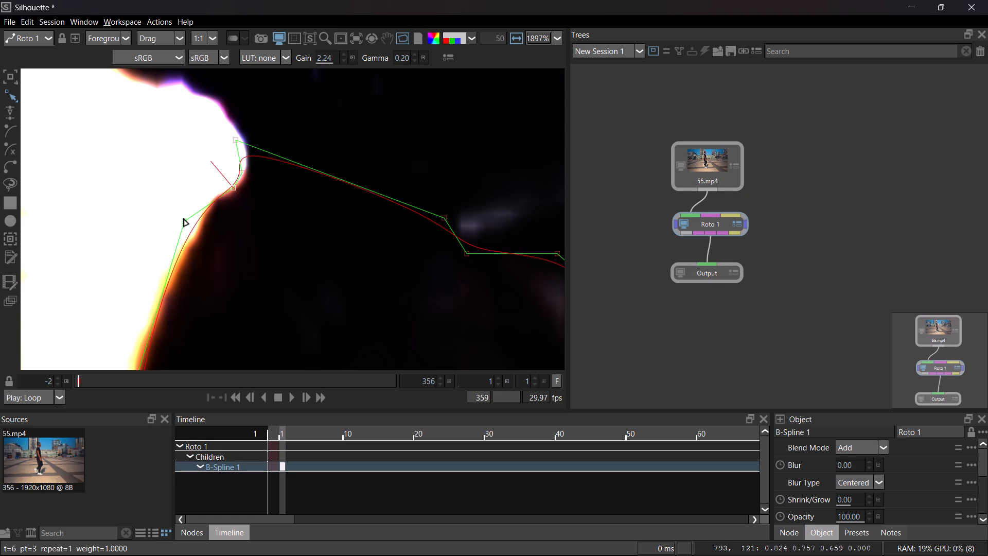
Nudge the next control point down from the notch right and up, so the curve hugs the hair edge leaving the notch.
click(184, 219)
key(Up)
key(Up)
key(Up)
key(Up)
key(Up)
key(Up)
key(Up)
key(Up)
key(Up)
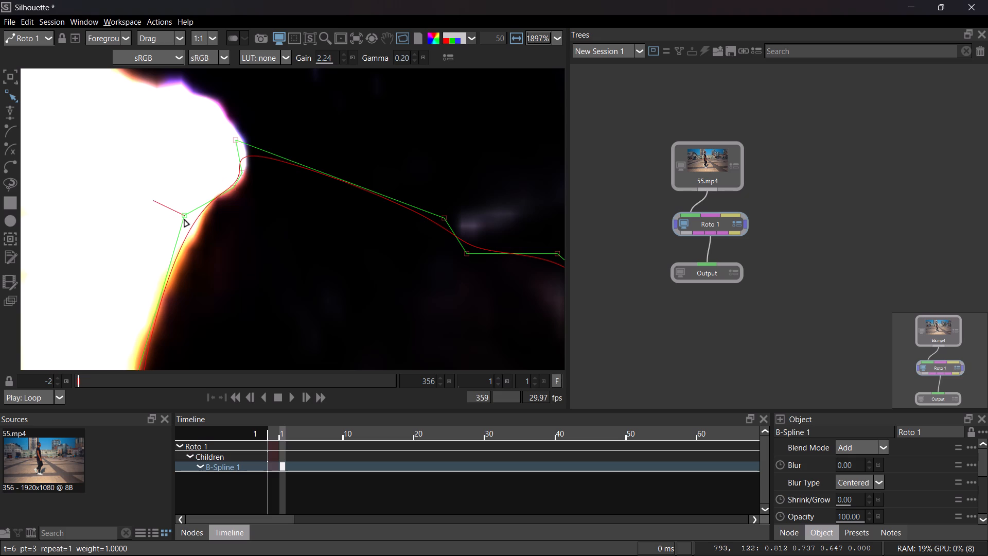
key(Up)
key(Right)
key(Right)
key(Right)
key(Right)
key(Right)
key(Right)
key(Right)
key(Right)
key(Right)
key(Right)
key(Right)
key(Right)
key(Right)
key(Right)
key(Right)
key(Right)
key(Right)
key(Right)
key(Right)
key(Right)
key(Up)
key(Up)
key(Up)
key(Up)
key(Up)
key(Up)
key(Up)
key(Up)
key(Up)
key(Up)
key(Up)
key(Up)
key(Up)
key(Up)
key(Up)
key(Up)
key(Up)
key(Up)
key(Up)
key(Up)
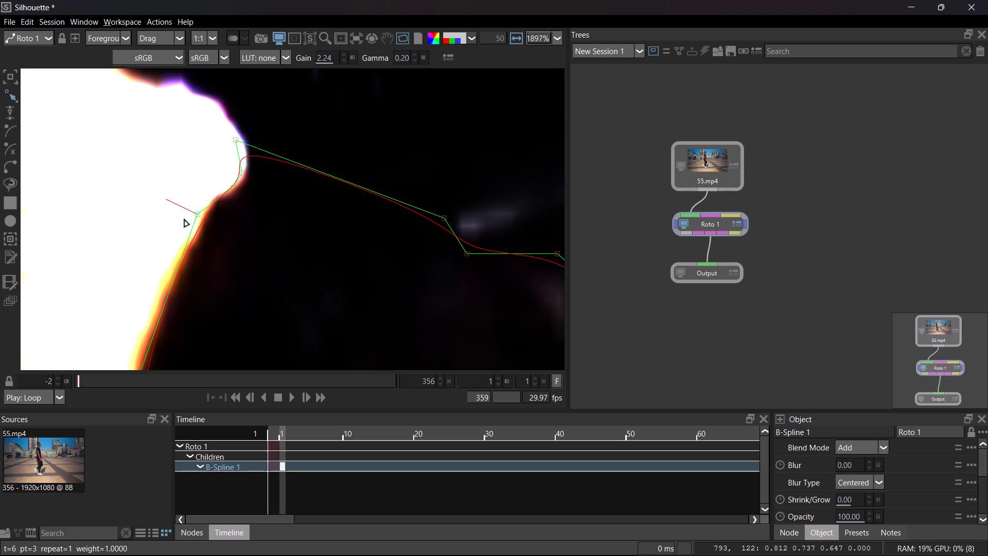
key(Right)
key(Right)
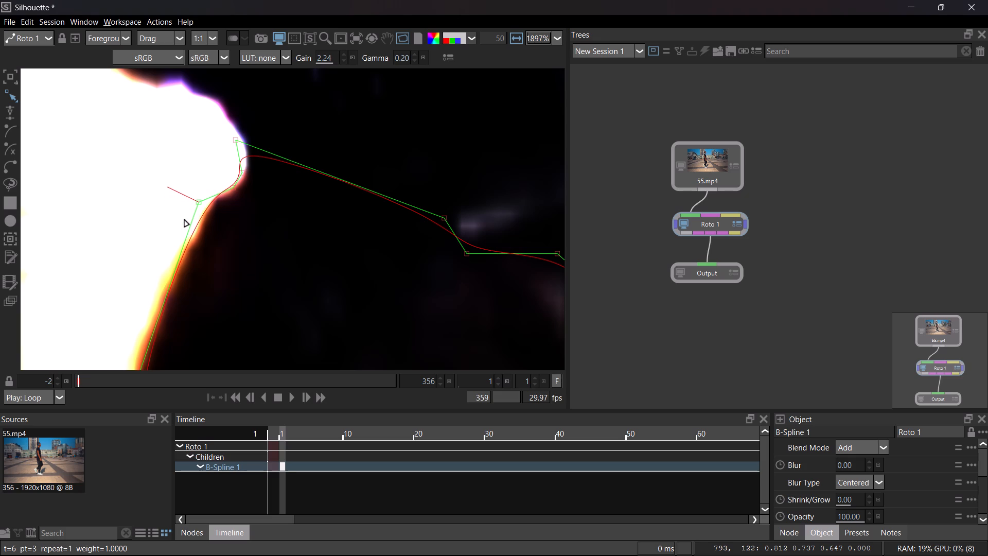
key(Up)
key(Up)
key(Up)
key(Right)
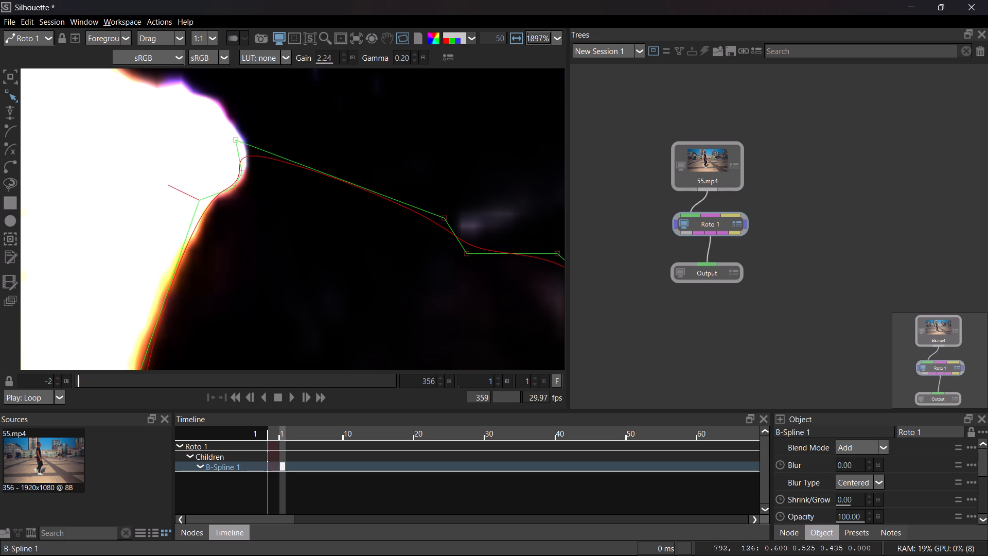
Insert a control point on the back-of-head curve, midway between the point below the notch and the next one down.
scroll(166, 304, down, 2)
middle_drag(166, 301, 201, 179)
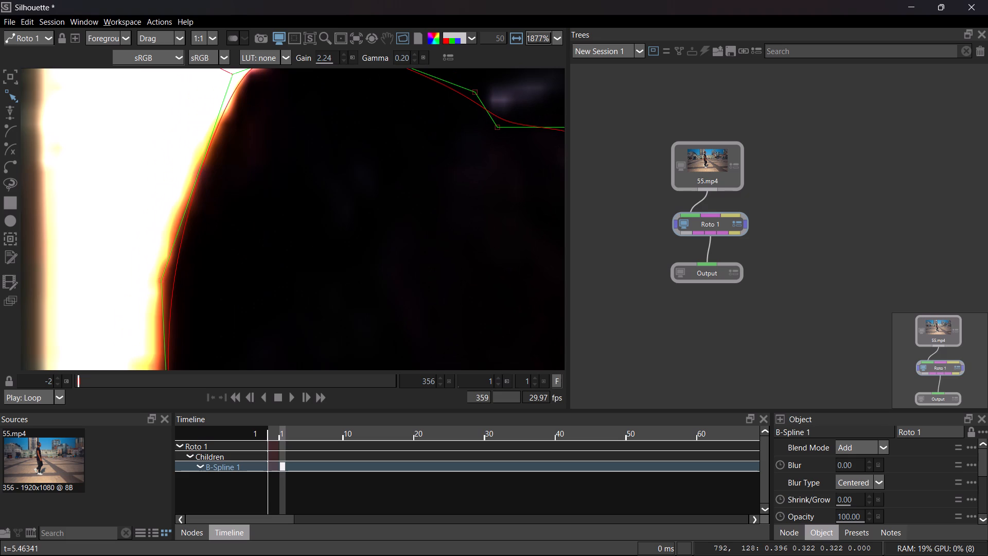
alt+click(201, 179)
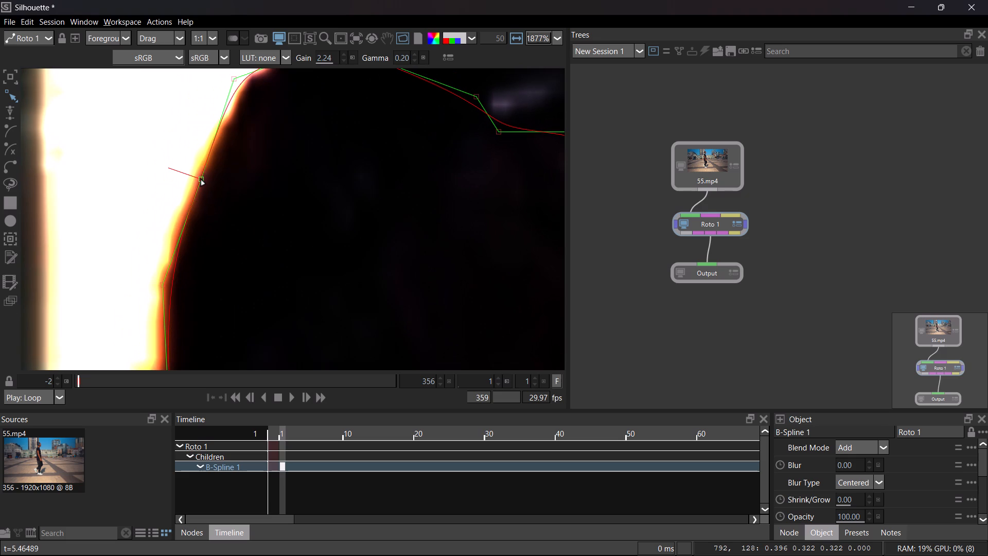
click(201, 179)
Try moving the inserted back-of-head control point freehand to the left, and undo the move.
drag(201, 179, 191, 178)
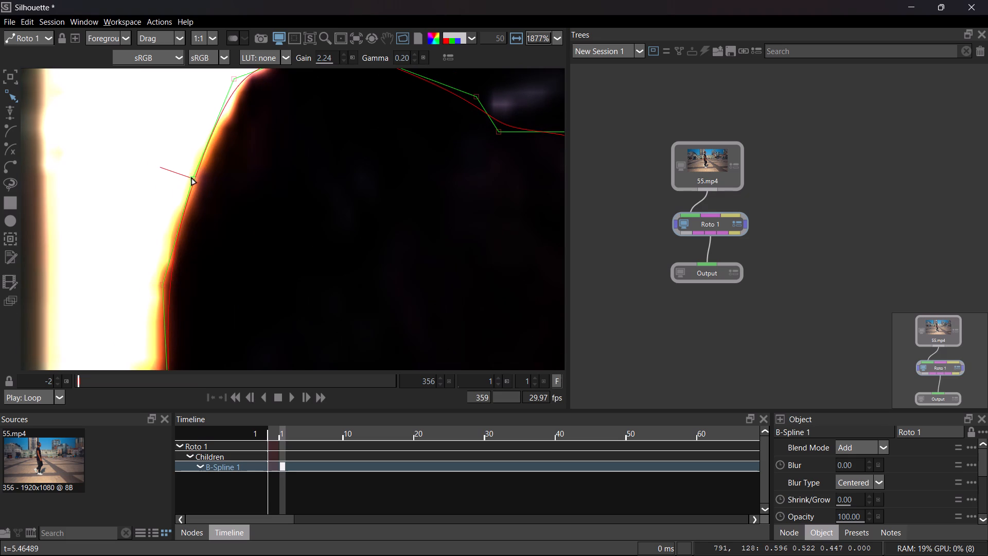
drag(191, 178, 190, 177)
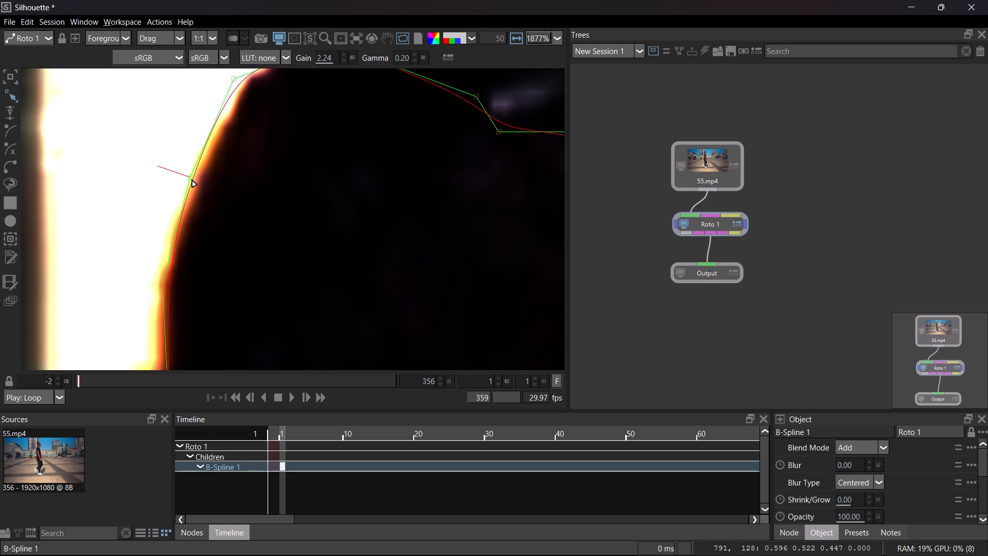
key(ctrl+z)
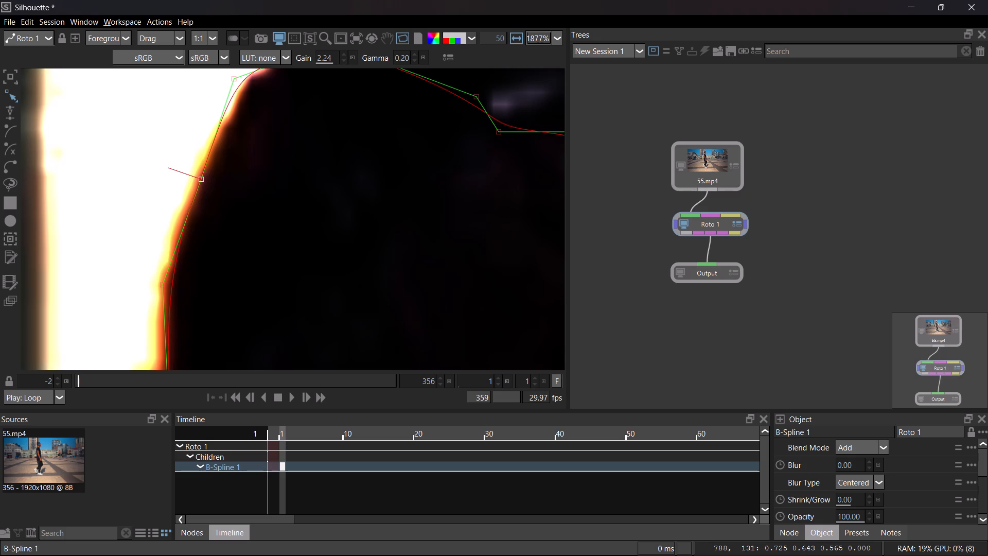
Nudge the inserted control point horizontally left in fine increments until the curve follows the hair edge.
key(Left)
key(Left)
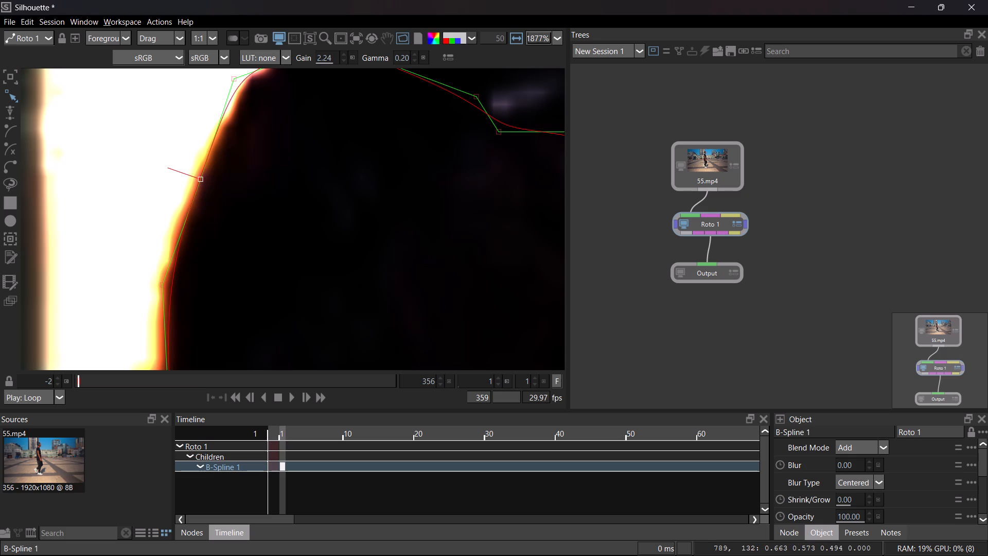
key(Left)
key(Left)
key(Left)
key(Left)
key(Left)
key(Left)
key(Left)
key(Left)
key(Left)
key(Left)
key(Left)
key(Left)
key(Left)
key(Left)
key(Left)
key(Left)
key(Left)
key(Left)
key(Left)
key(Left)
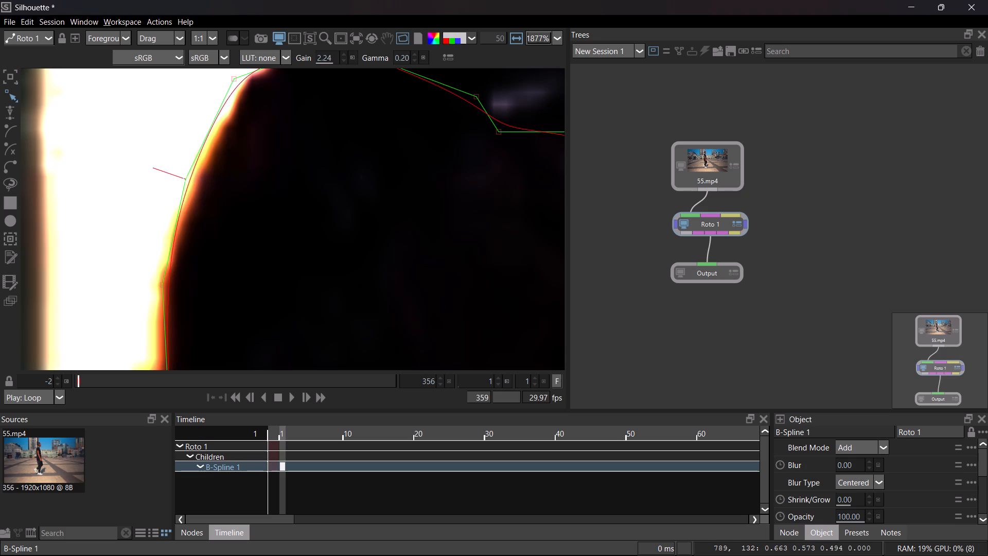
key(Right)
key(Right)
key(Right)
Nudge the control point just below the notch down and slightly left, smoothing the curve down the back of the head.
click(236, 75)
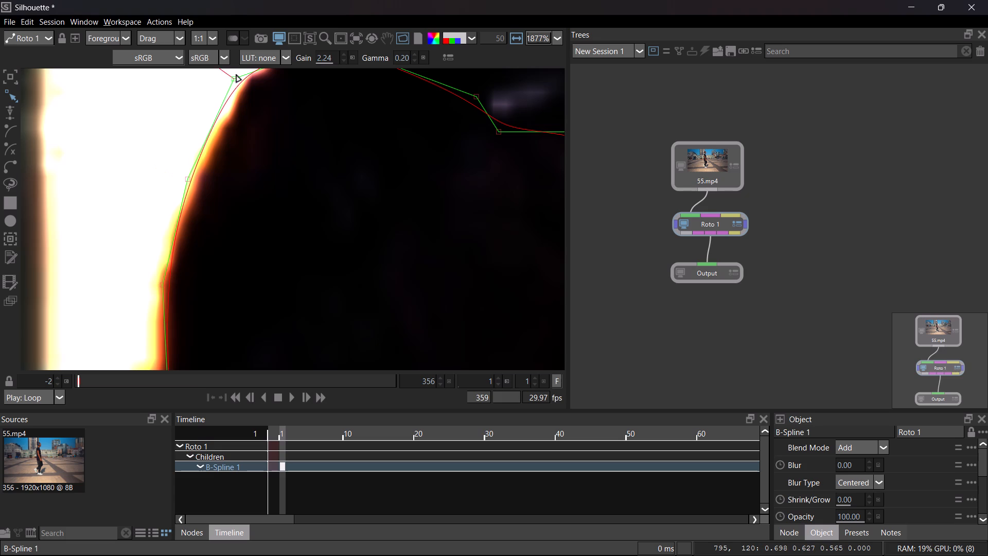
key(Down)
key(Down)
key(Down)
key(Down)
key(Down)
key(Down)
key(Down)
key(Down)
key(Down)
key(Down)
key(Down)
key(Down)
key(Left)
key(Left)
key(Left)
key(Down)
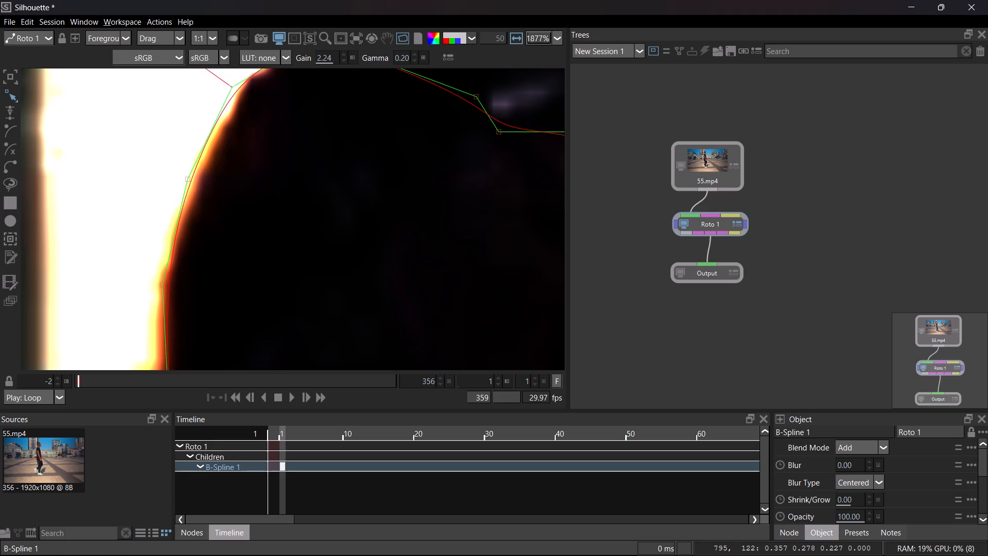
key(Right)
key(Right)
key(Up)
key(Up)
key(Up)
key(Left)
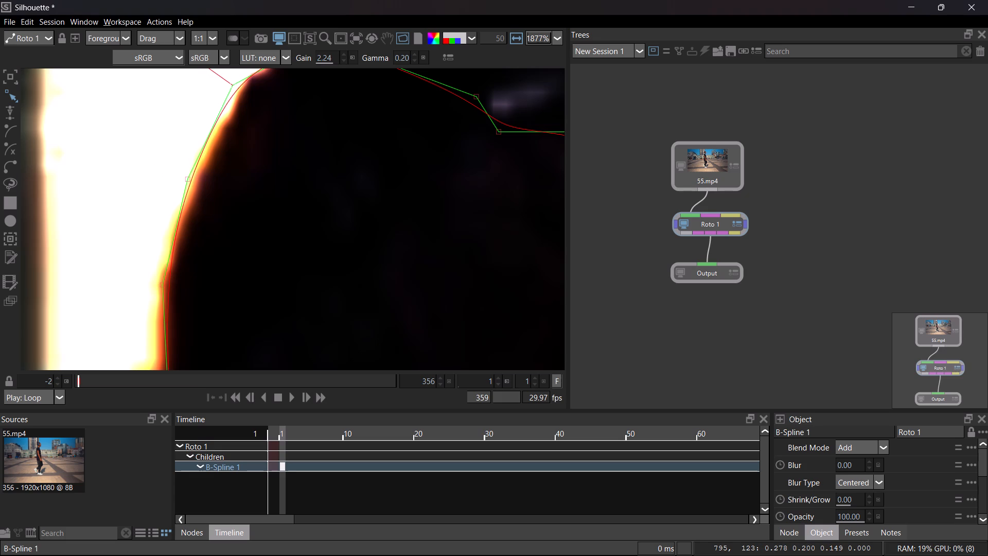
key(Down)
Nudge the control point below the inserted one slightly left to fit the hair edge on the back of the head.
click(160, 285)
key(Left)
key(Left)
key(Left)
key(Left)
key(Left)
key(Left)
key(Left)
key(Left)
key(Left)
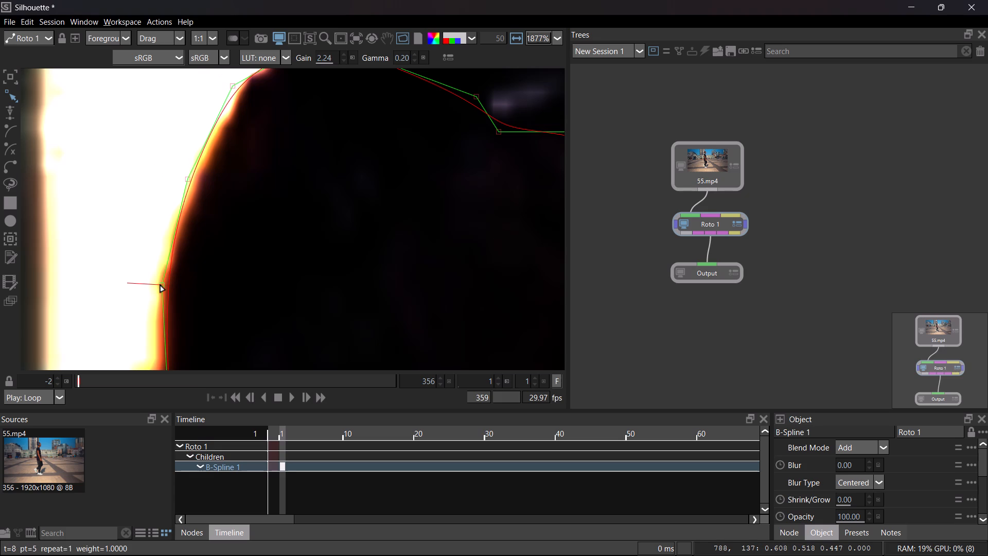
key(Left)
key(Right)
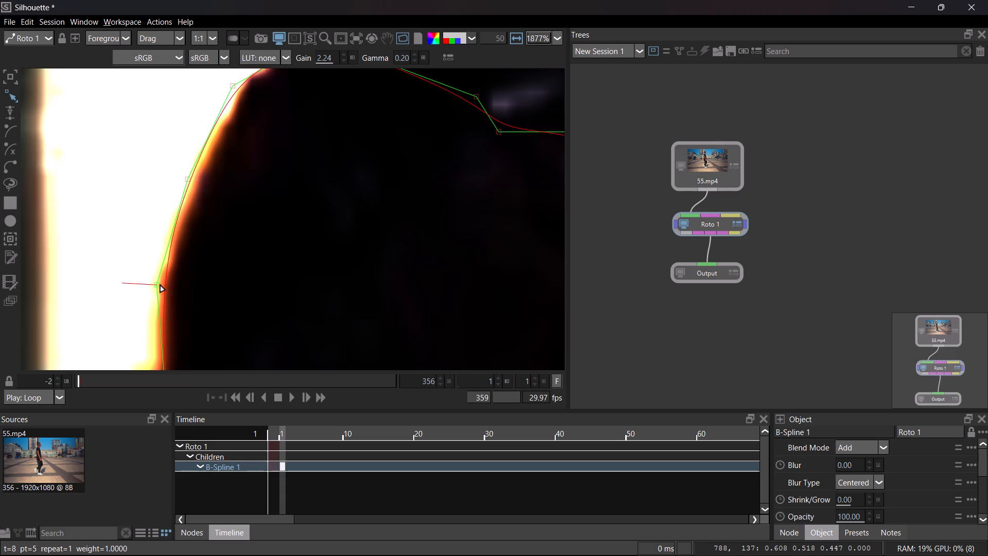
Nudge the next control point further down the back of the head left, bringing the curve out to the hair edge.
middle_drag(161, 284, 155, 133)
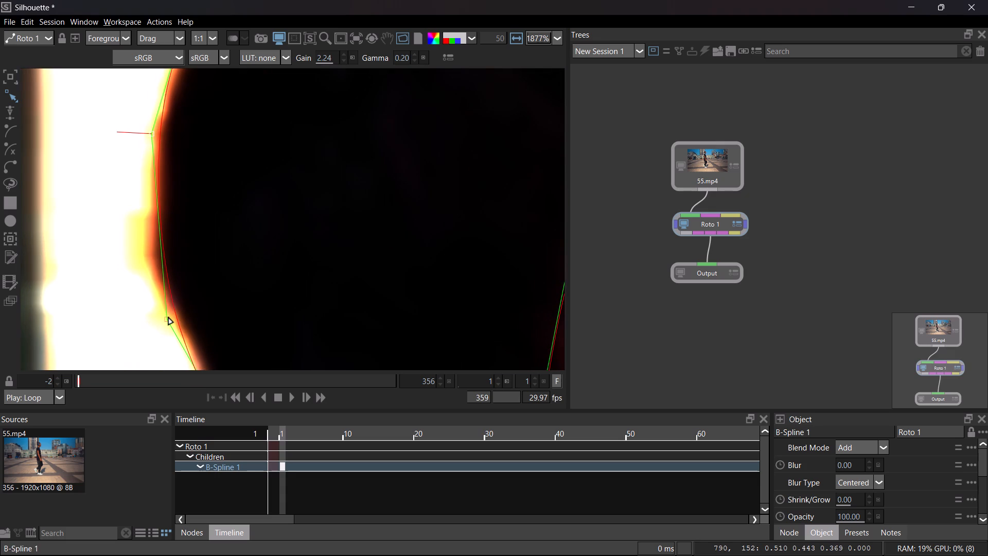
click(168, 317)
key(Left)
key(Left)
key(Left)
key(Left)
key(Left)
key(Left)
key(Left)
key(Left)
key(Left)
key(Left)
key(Left)
key(Left)
key(Left)
key(Left)
key(Left)
key(Left)
key(Left)
key(Left)
key(Left)
key(Left)
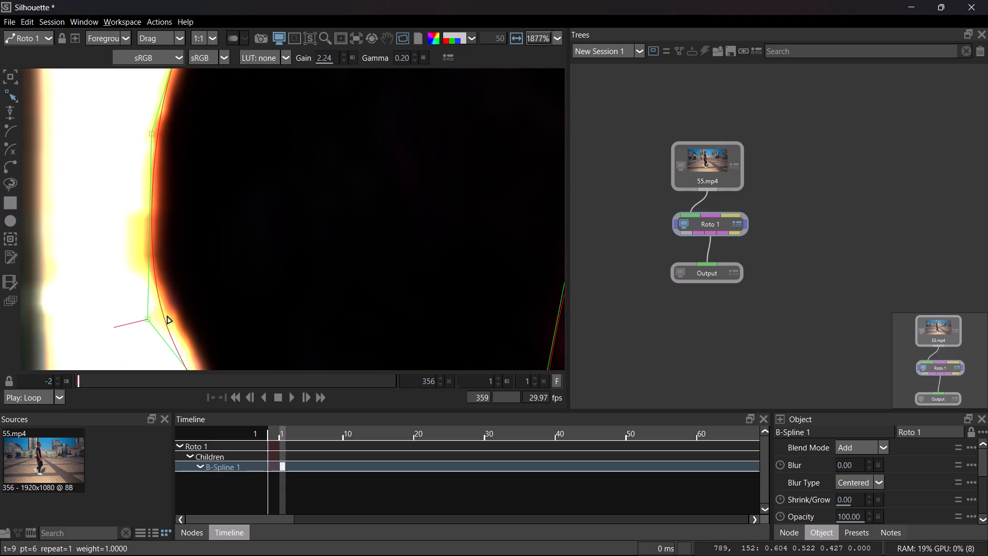
Nudge the control point at the lower bulge of the back of the head up and left to fit the hair edge.
key(Down)
key(Up)
key(Up)
key(Up)
key(Up)
key(Up)
key(Up)
key(Up)
key(Up)
key(Up)
key(Up)
key(Up)
key(Up)
key(Up)
key(Up)
key(Up)
key(Up)
key(Up)
key(Up)
key(Up)
key(Up)
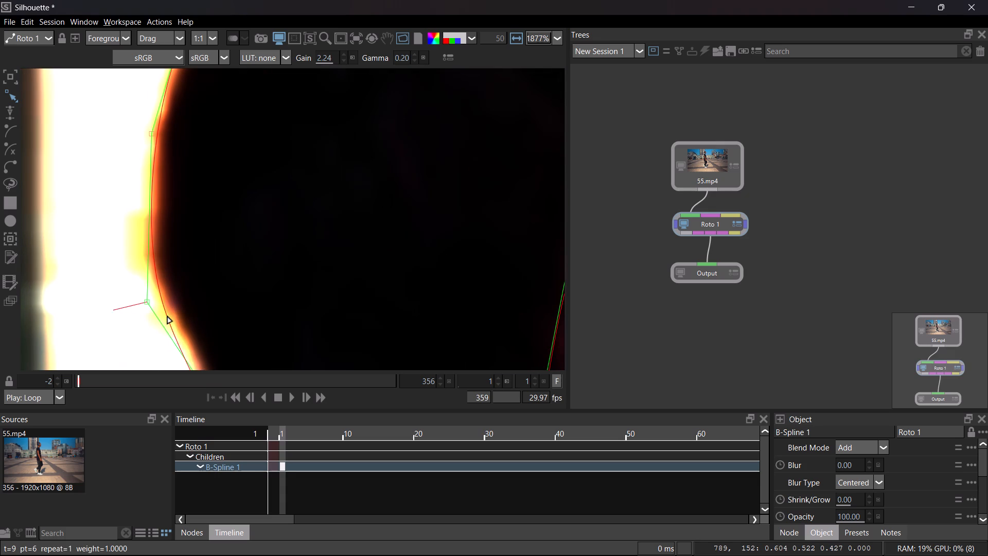
key(Left)
key(Left)
key(Left)
key(Left)
key(Left)
key(Left)
key(Left)
key(Left)
key(Left)
key(Left)
key(Left)
key(Left)
key(Left)
key(Left)
key(Left)
key(Left)
key(Left)
key(Left)
key(Left)
key(Left)
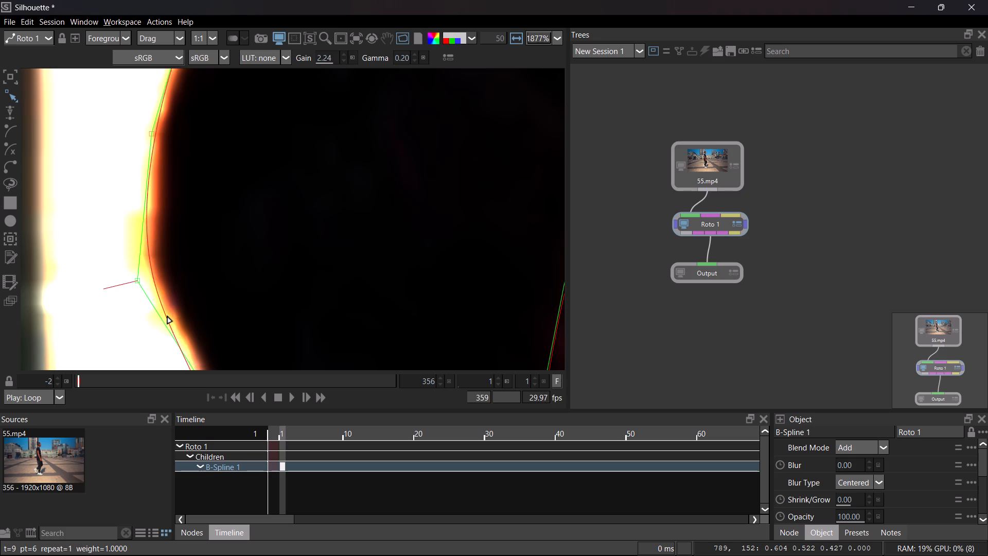
key(Up)
key(Up)
key(Up)
key(Up)
key(Left)
key(Up)
key(Up)
key(Up)
key(Up)
key(Up)
key(Up)
key(Up)
key(Up)
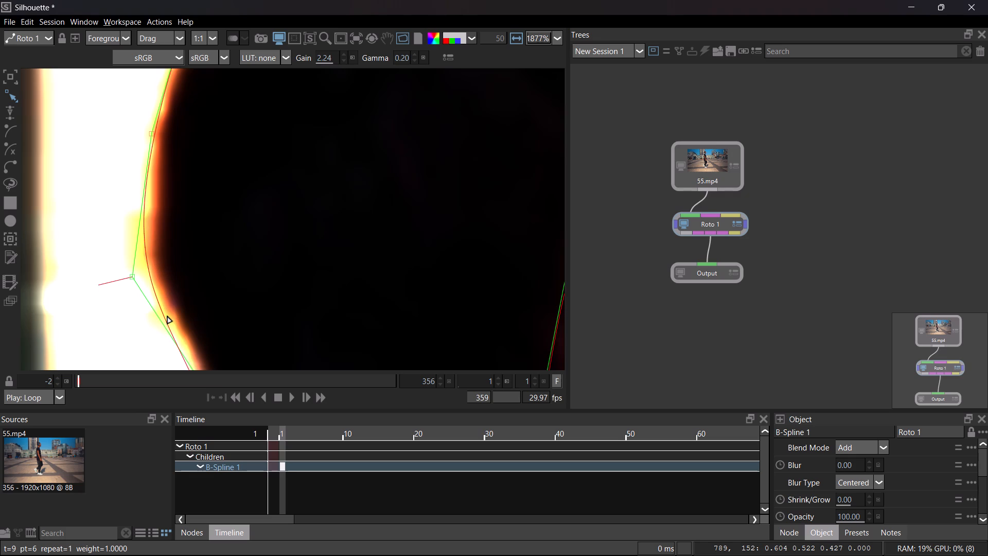
Nudge the next control point down the back of the head slightly left and up so the curve sits on the hair edge.
middle_drag(167, 316, 131, 144)
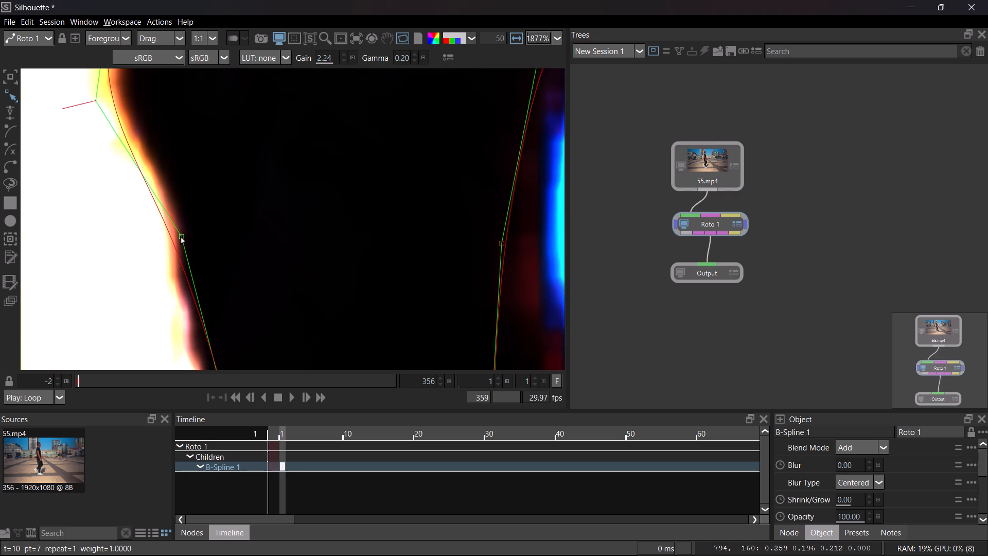
click(181, 236)
key(Left)
key(Left)
key(Left)
key(Left)
key(Left)
key(Left)
key(Left)
key(Left)
key(Left)
key(Left)
key(Left)
key(Left)
key(Left)
key(Left)
key(Left)
key(Left)
key(Left)
key(Left)
key(Left)
key(Left)
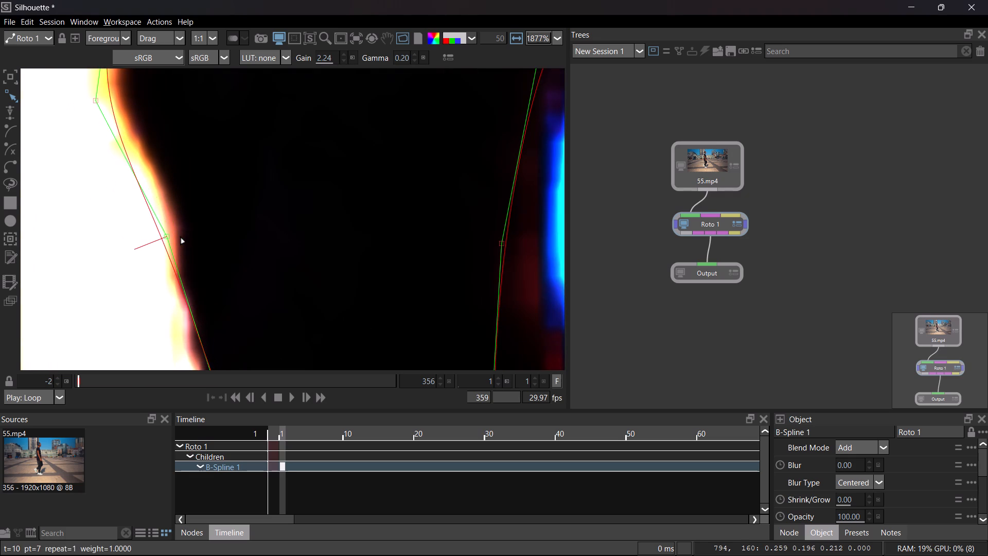
key(Right)
key(Right)
key(Right)
key(Right)
key(Right)
key(Right)
key(Right)
key(Right)
key(Right)
key(Right)
key(Right)
key(Up)
key(Up)
key(Up)
key(Up)
key(Up)
key(Up)
key(Up)
key(Up)
key(Up)
key(Up)
key(Up)
key(Up)
key(Up)
key(Up)
key(Up)
key(Up)
key(Up)
key(Up)
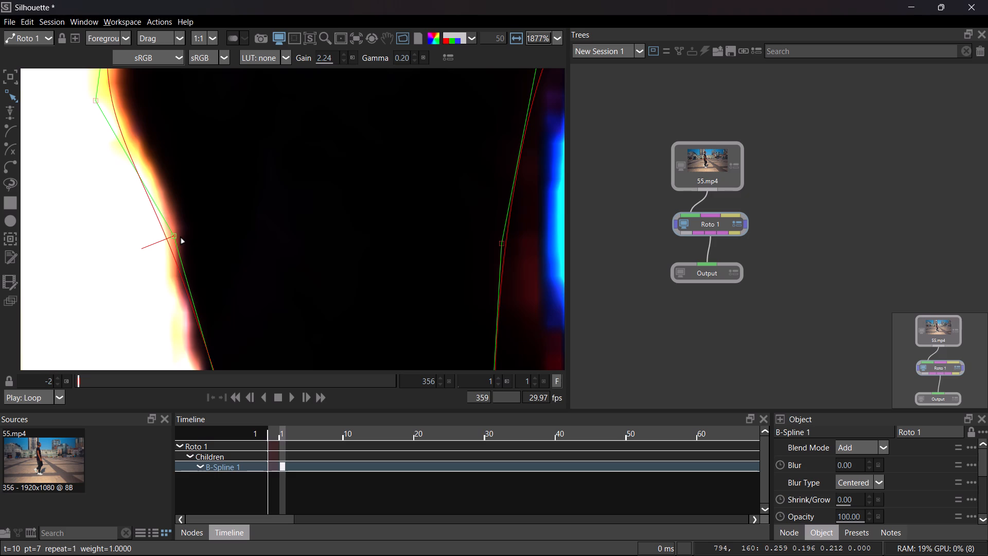
Insert a control point on the curve between the last two adjusted points and nudge it right to the hair edge.
alt+click(138, 175)
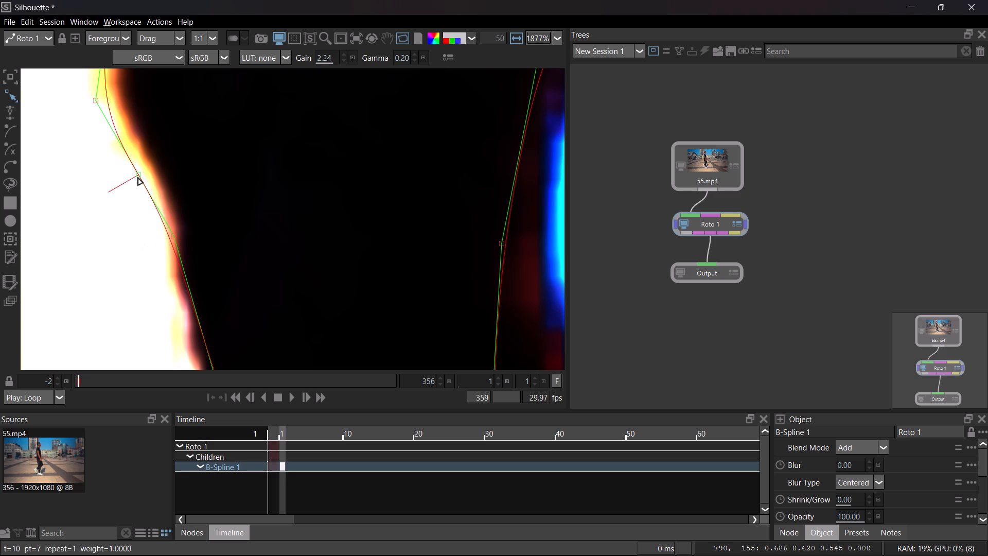
key(Right)
key(Right)
key(Right)
key(Right)
key(Right)
key(Right)
key(Right)
key(Right)
key(Right)
key(Right)
key(Right)
key(Right)
key(Right)
key(Right)
key(Right)
key(Right)
key(Right)
key(Right)
key(Right)
key(Right)
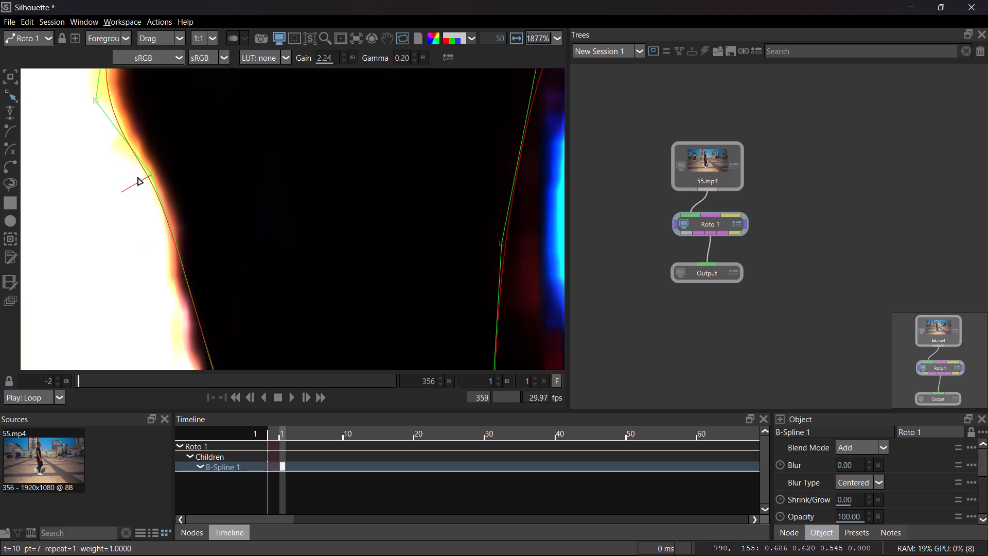
key(Right)
key(Right)
click(98, 106)
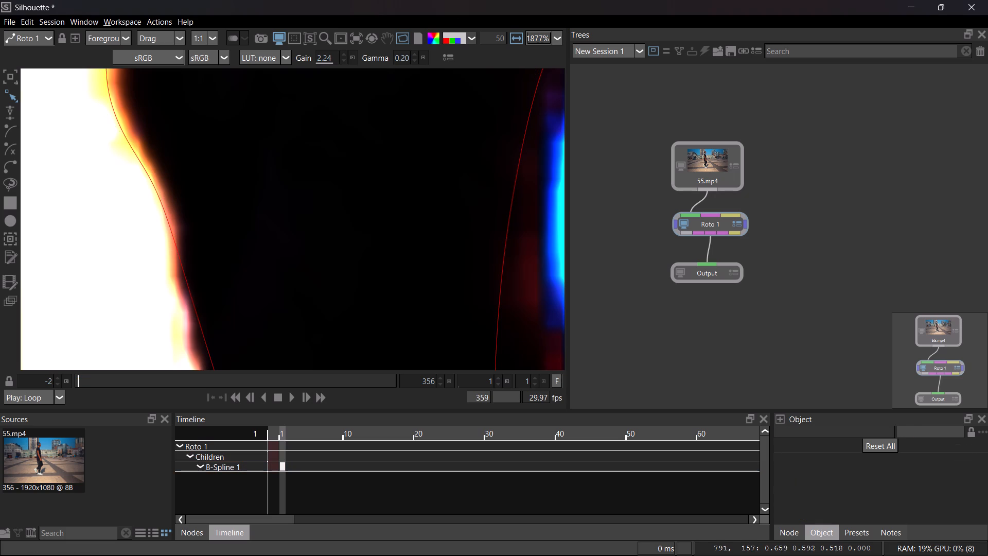
click(187, 284)
Insert another control point further down the back of the head and move it left and slightly down, following the hair edge.
scroll(192, 280, down, 2)
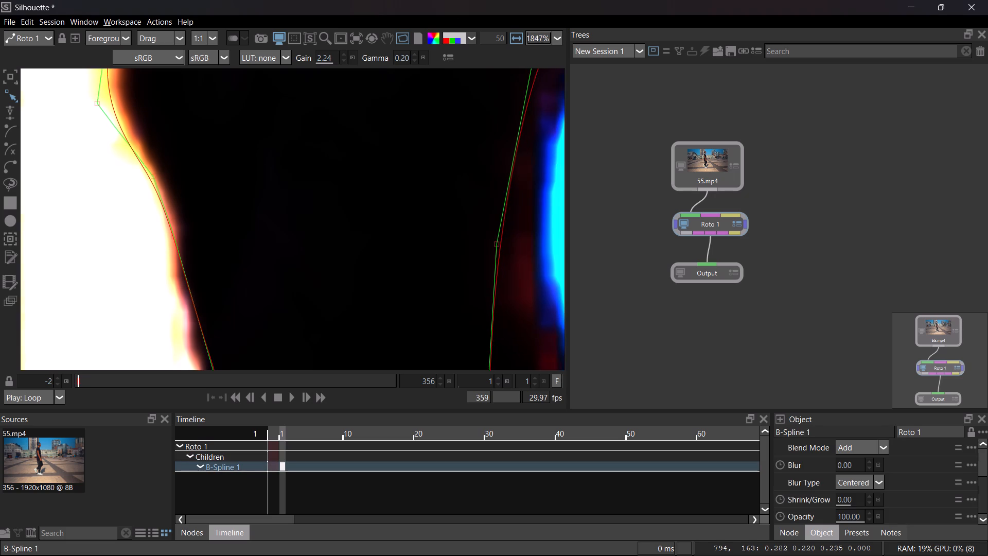
scroll(192, 280, down, 2)
middle_drag(177, 194, 170, 117)
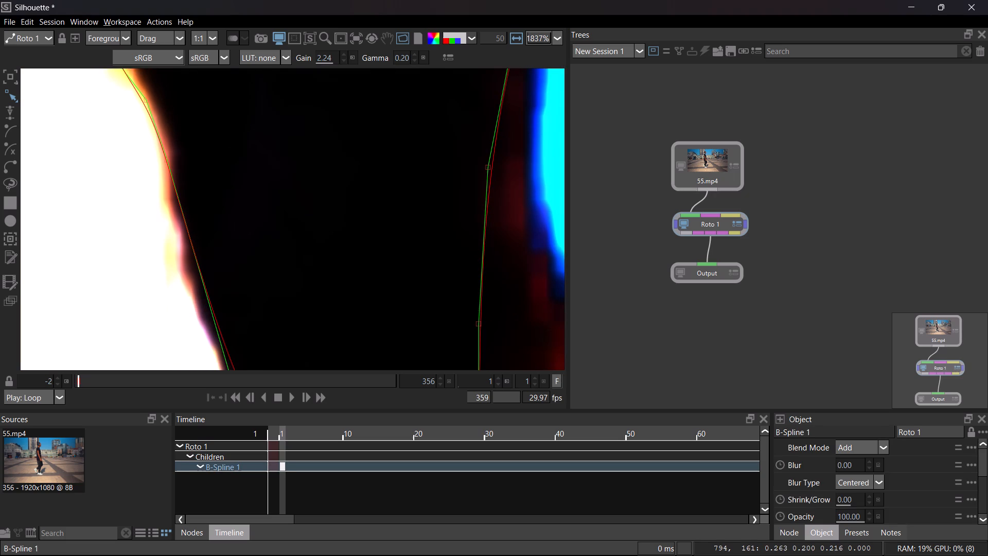
alt+click(184, 221)
click(184, 221)
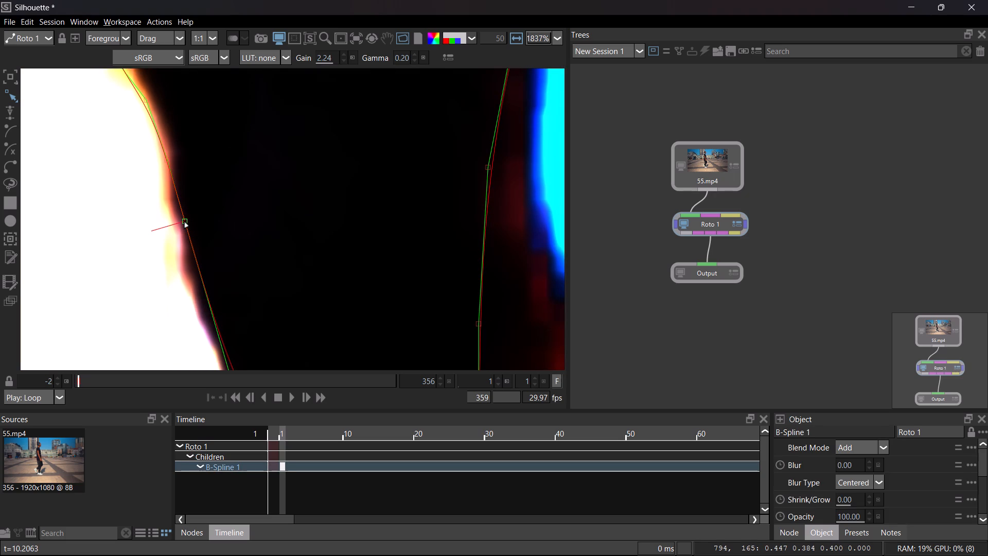
drag(184, 221, 169, 228)
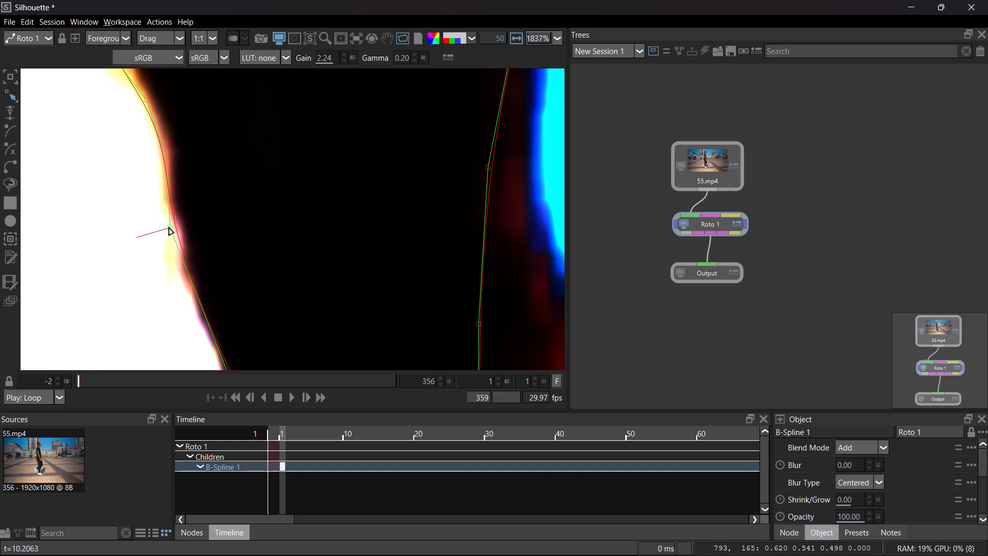
drag(169, 228, 160, 234)
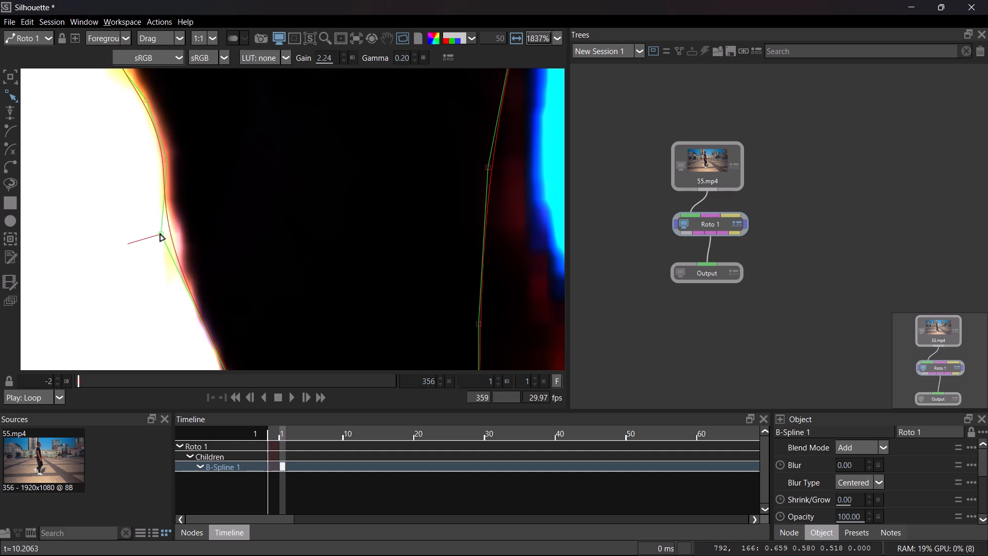
click(160, 234)
key(Right)
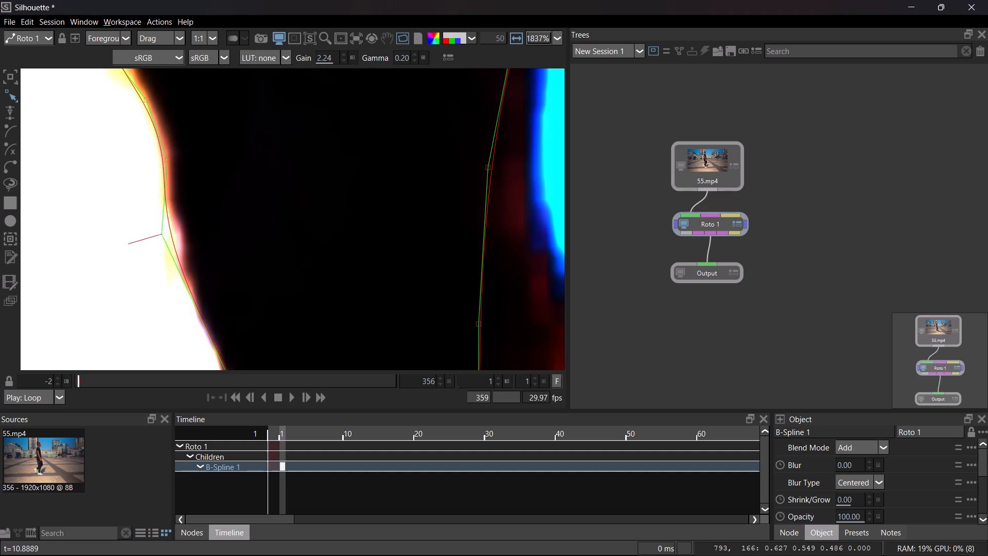
click(171, 235)
click(171, 235)
Nudge the control point on the lower back of the head, above the nape, slightly left to fit the hair edge.
middle_drag(189, 271, 161, 140)
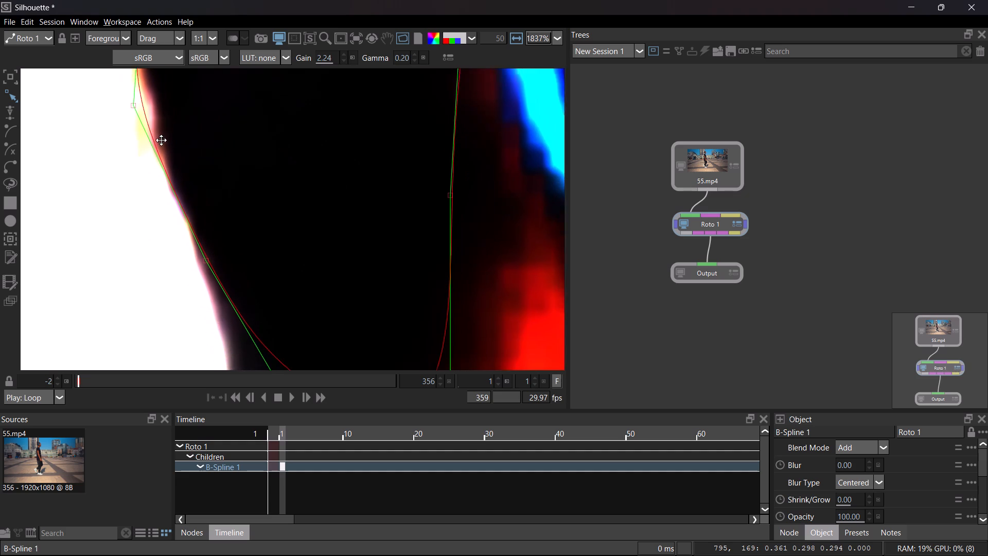
middle_drag(161, 140, 155, 129)
scroll(158, 215, down, 2)
scroll(210, 269, down, 20)
scroll(210, 269, down, 9)
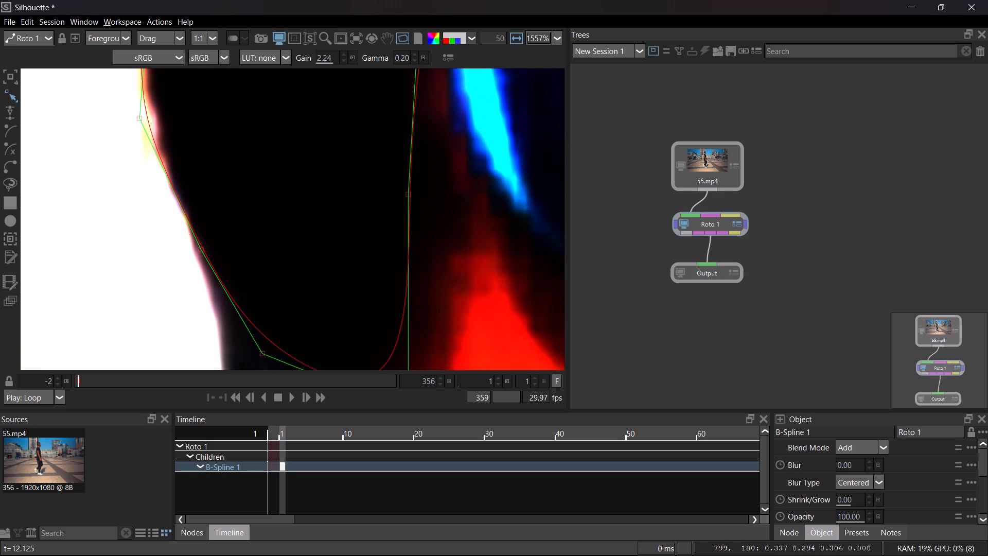
scroll(210, 261, down, 20)
scroll(210, 261, down, 20)
scroll(210, 261, down, 10)
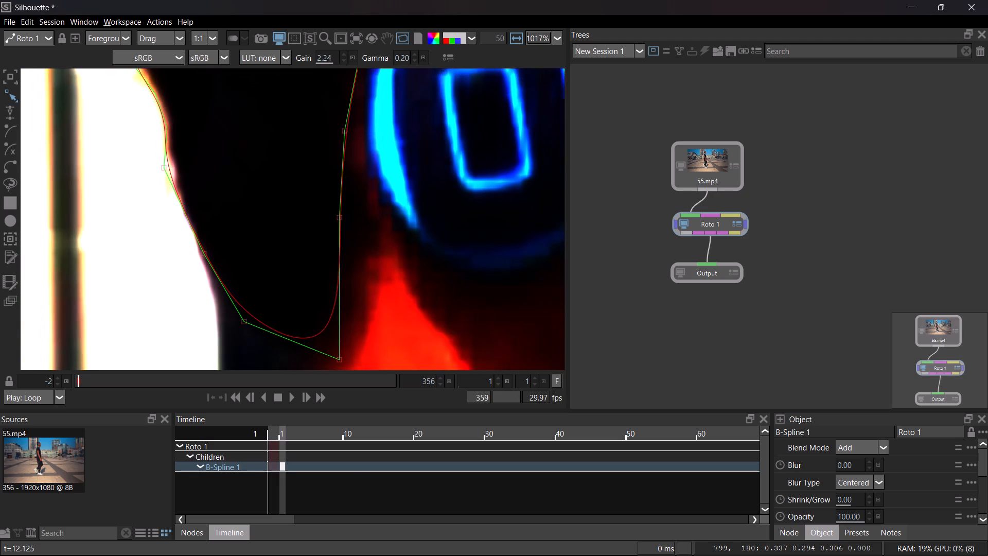
scroll(210, 261, down, 17)
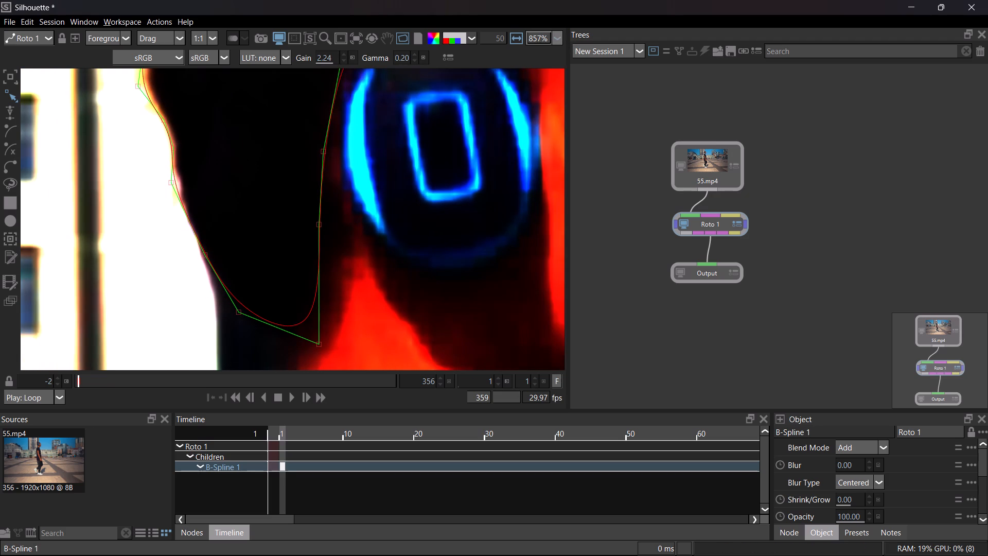
drag(517, 39, 493, 41)
drag(542, 37, 516, 39)
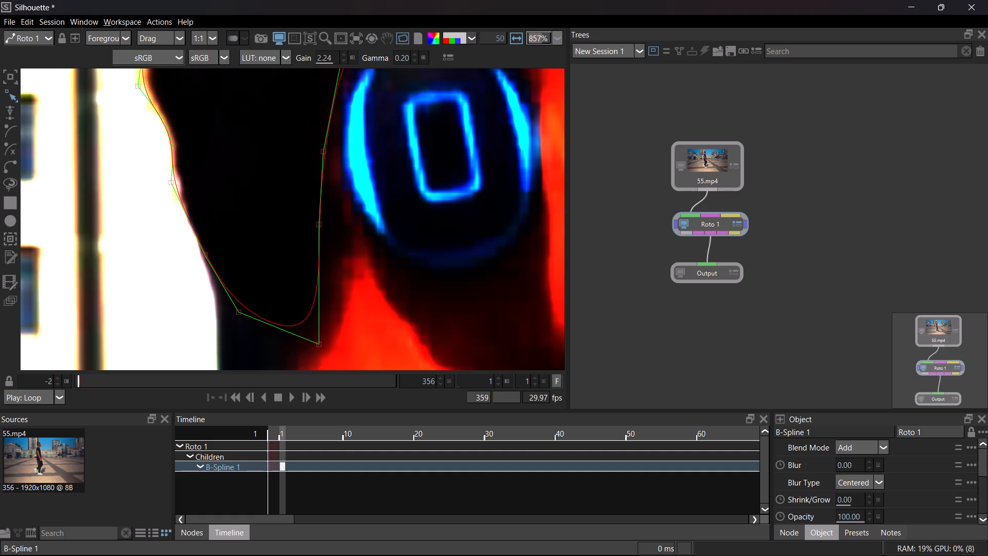
click(556, 39)
click(538, 51)
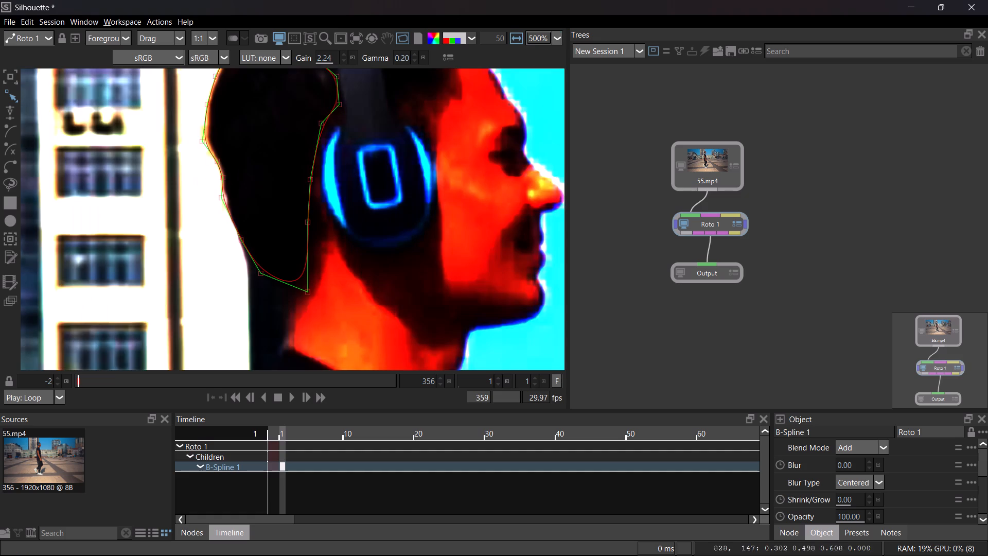
scroll(208, 166, up, 20)
scroll(208, 166, up, 15)
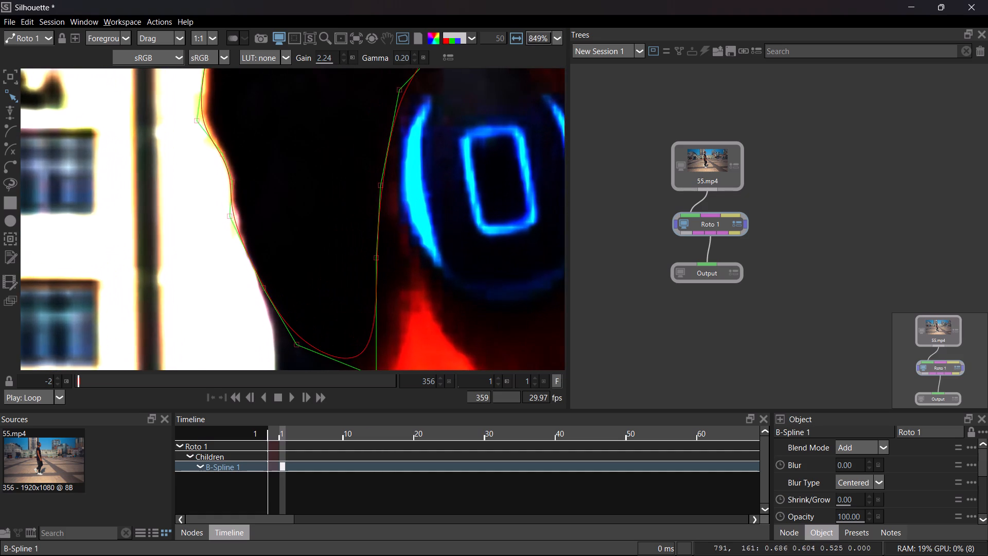
scroll(228, 211, up, 5)
scroll(227, 217, down, 19)
click(257, 277)
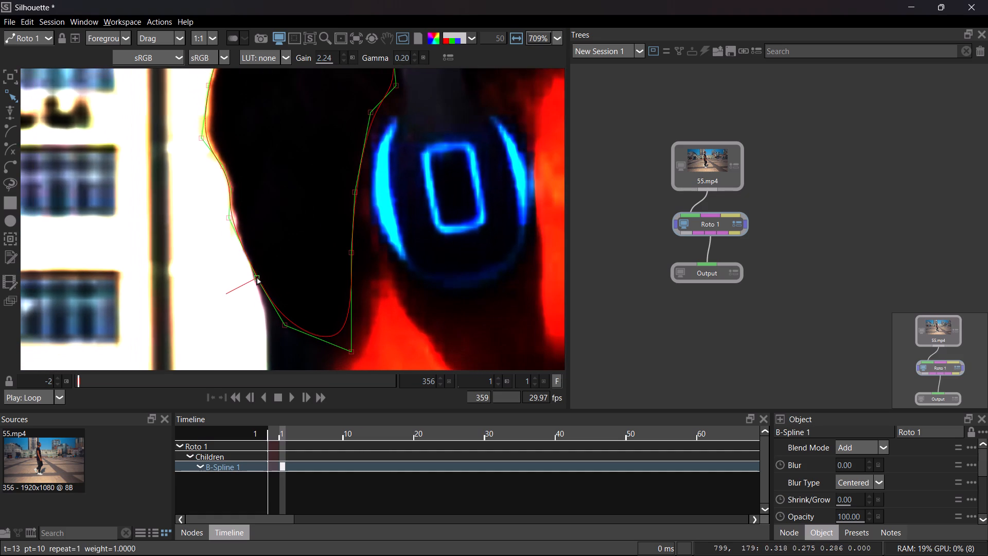
key(Left)
key(Left)
key(Left)
key(Left)
key(Left)
key(Left)
key(Left)
key(Left)
key(Left)
key(Left)
key(Left)
key(Left)
key(Left)
key(Left)
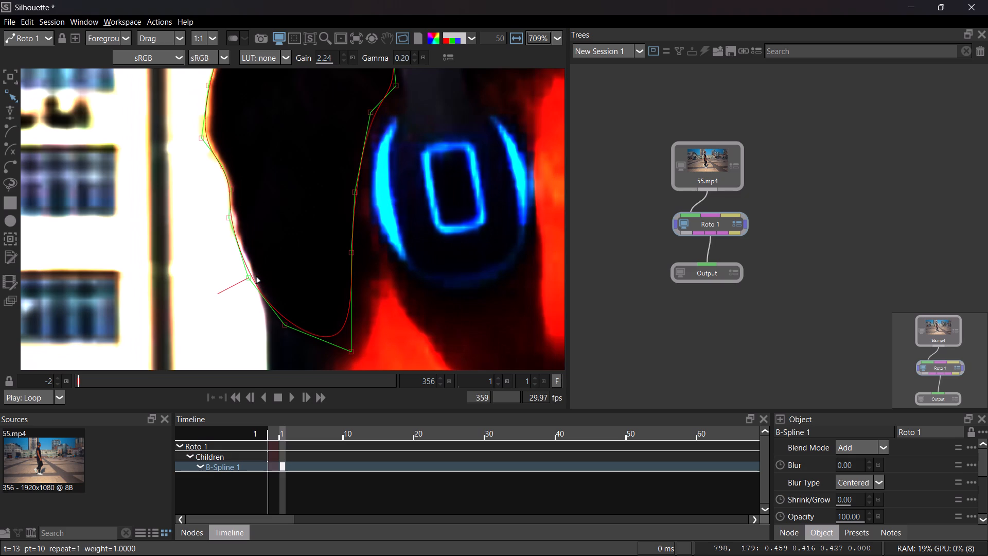
key(Down)
key(Down)
key(Down)
key(Right)
key(Right)
key(Right)
key(Right)
key(Right)
key(Right)
key(Right)
key(Right)
key(Right)
key(Right)
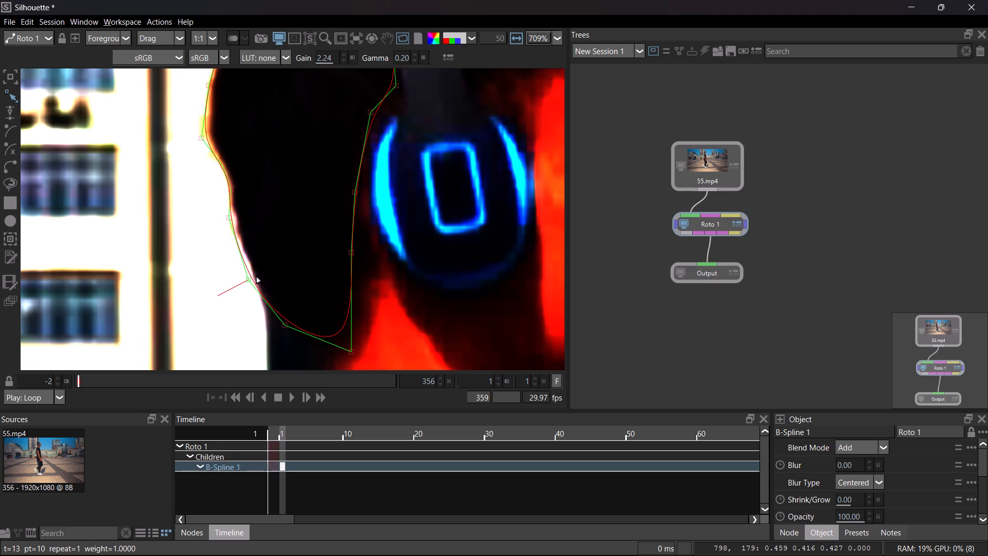
key(Up)
key(Up)
key(Up)
key(Left)
key(Left)
key(Left)
key(Left)
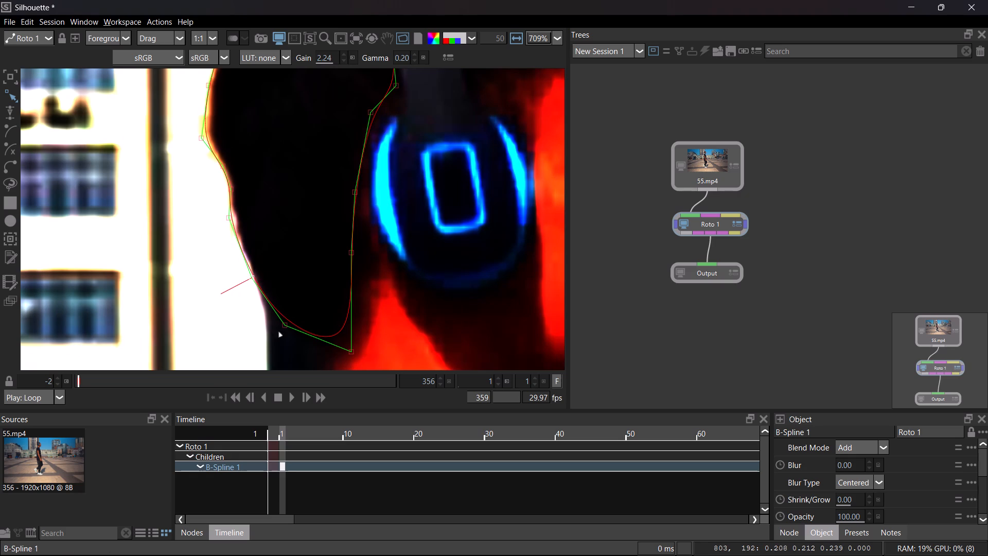
Move the next control point down, near the nape, left until the curve meets the outer hair edge.
click(284, 322)
key(Left)
key(Left)
key(Left)
key(Left)
key(Left)
key(Left)
key(Left)
key(Left)
key(Left)
key(Left)
key(Left)
key(Left)
key(Left)
key(Left)
key(Left)
key(Left)
key(Left)
key(Left)
key(Left)
key(Left)
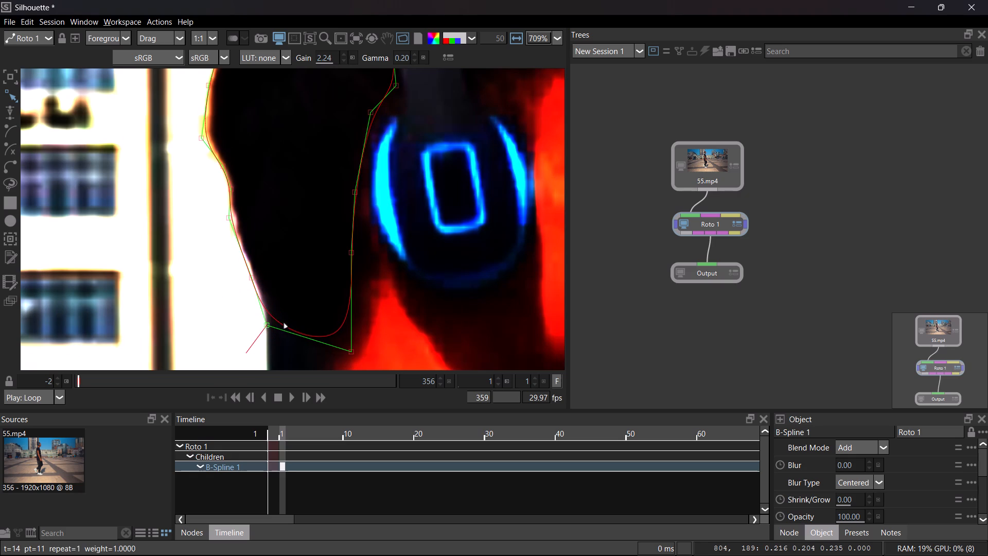
key(Left)
key(Left)
key(Left)
key(Left)
Nudge the control point just above it slightly right to pull the curve back onto the hair edge.
click(250, 273)
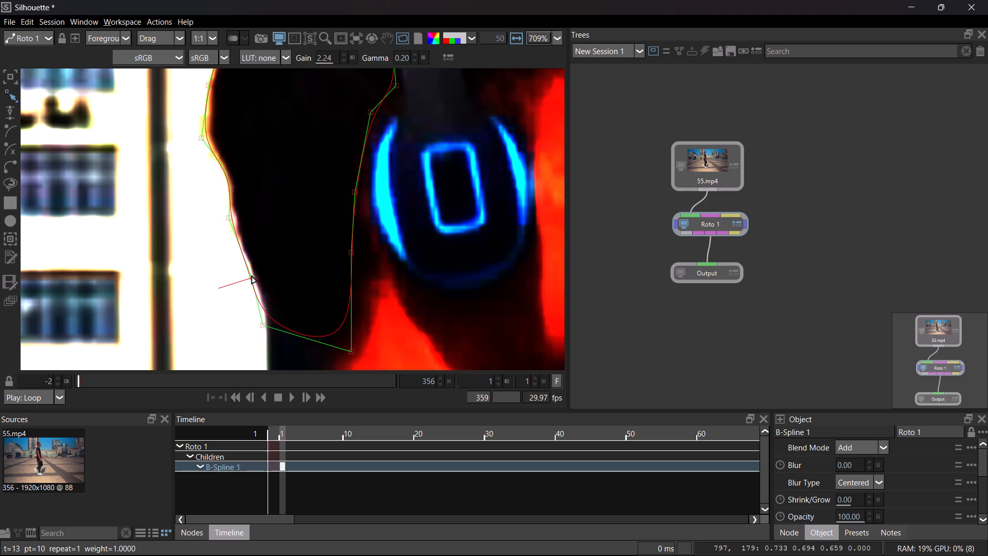
key(Right)
key(Right)
key(Right)
key(Right)
key(Right)
key(Right)
key(Right)
key(Right)
key(Left)
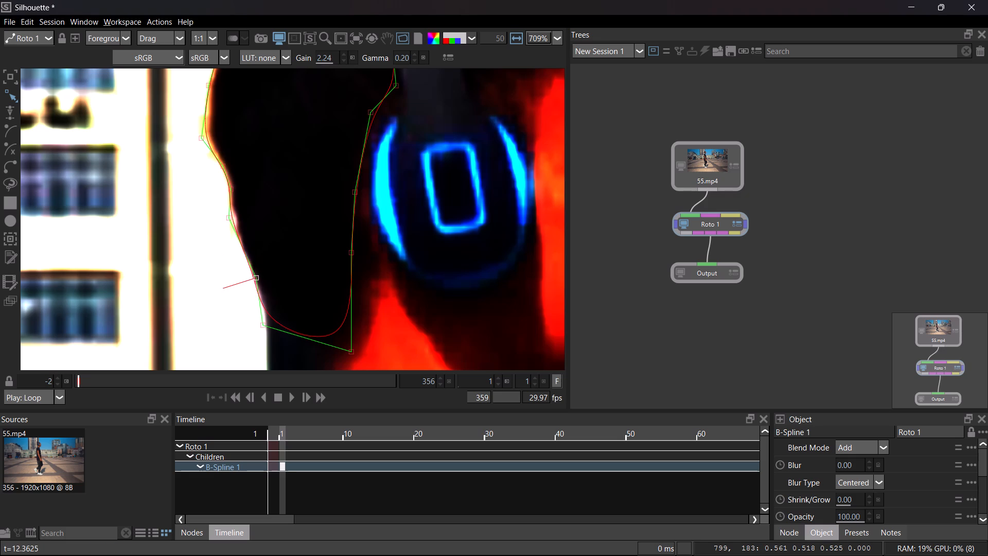
key(Left)
key(Left)
Reselect the hair B-spline and move its bottom control point at the nape left and down.
click(352, 346)
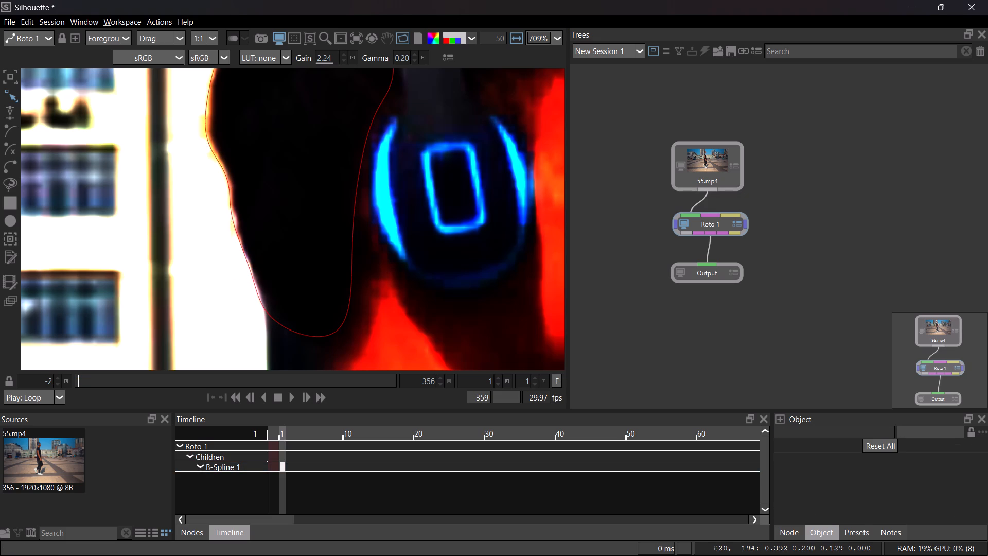
click(336, 327)
click(350, 351)
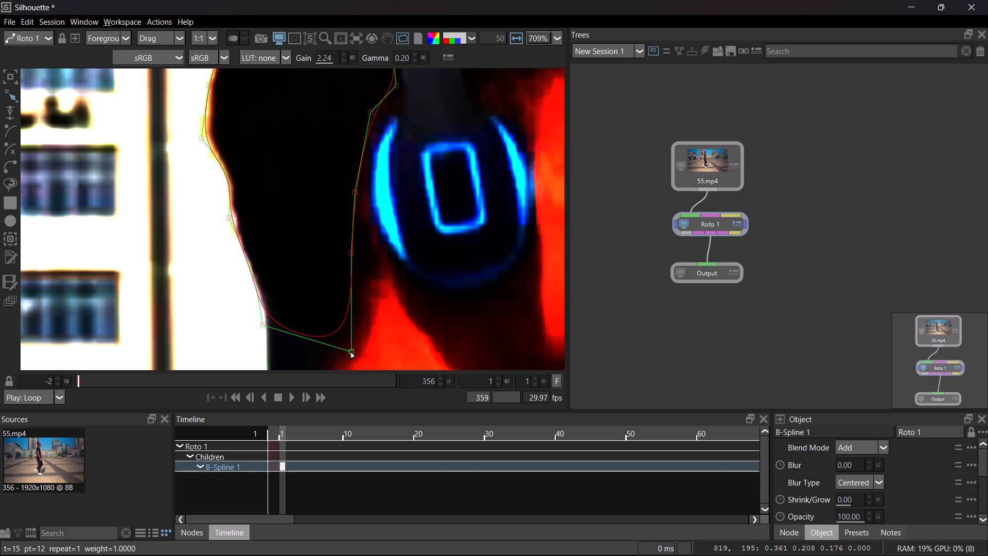
key(Left)
key(Left)
key(Left)
key(Left)
key(Left)
key(Left)
key(Left)
key(Left)
key(Left)
key(Left)
key(Left)
key(Left)
key(Left)
key(Down)
key(Down)
key(Down)
key(Down)
key(Down)
key(Down)
key(Down)
key(Down)
key(Down)
key(Down)
key(Down)
key(Down)
key(Down)
key(Down)
key(Down)
key(Down)
key(Down)
key(Down)
key(Down)
key(Down)
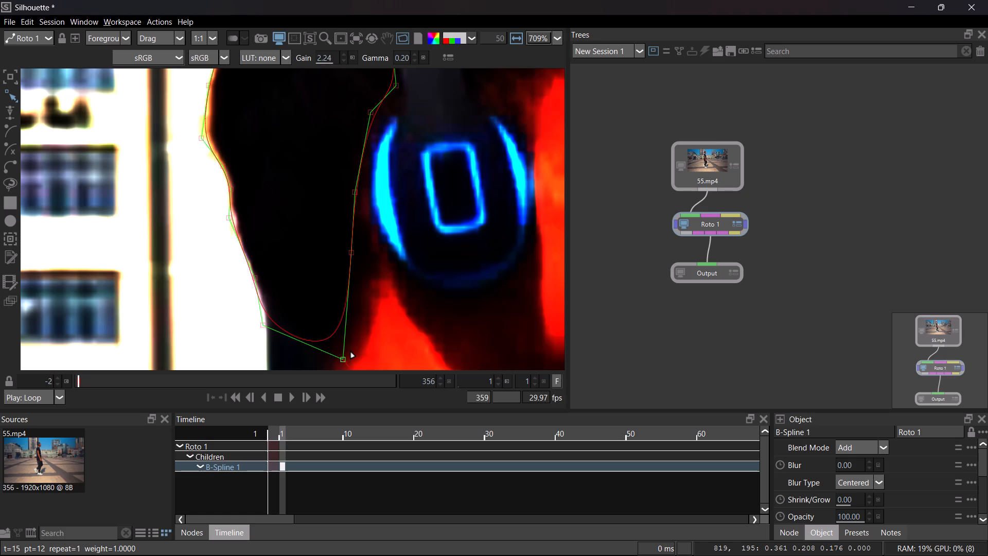
Nudge the bottom nape control point slightly further down and right to fit the lower tip of the hair.
scroll(332, 306, down, 20)
scroll(332, 306, down, 12)
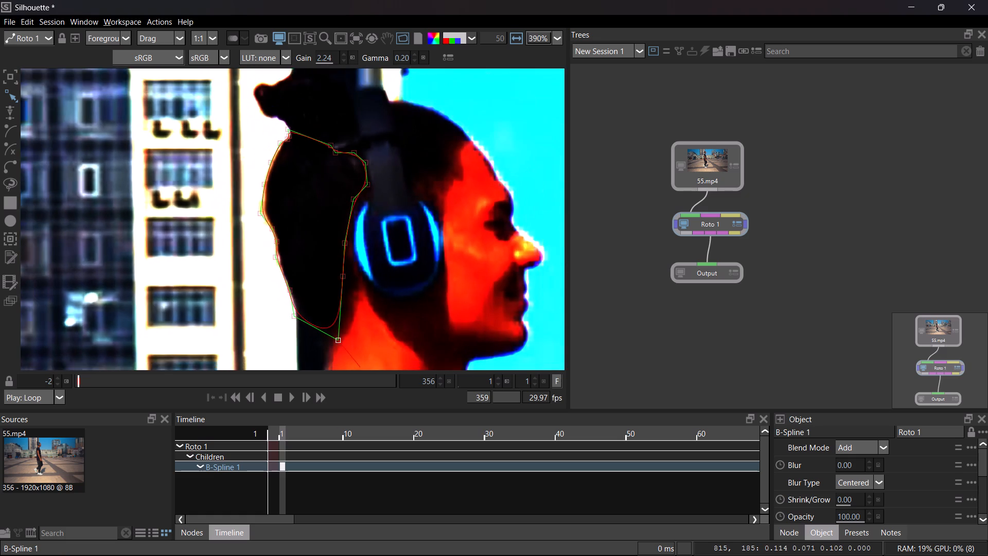
scroll(332, 304, down, 20)
middle_drag(332, 304, 303, 218)
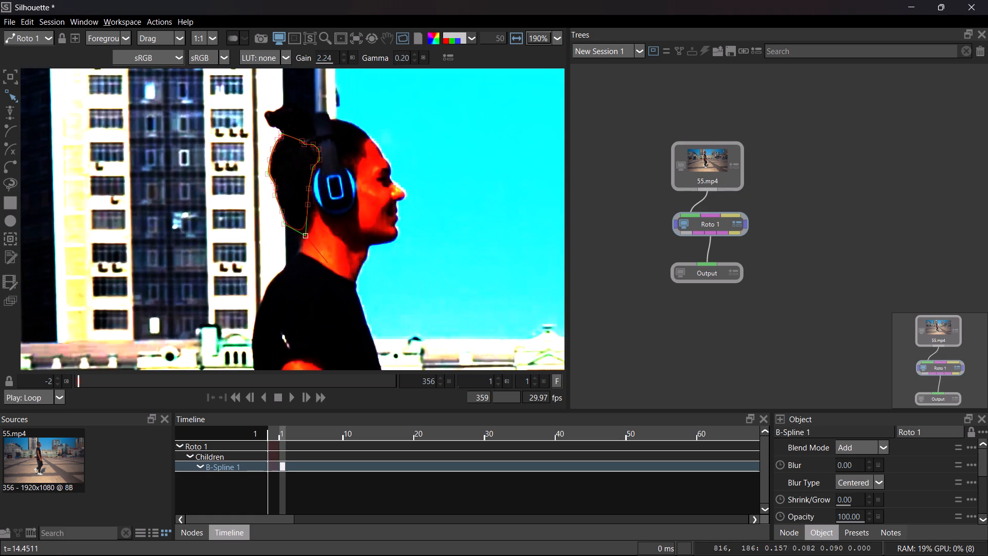
scroll(303, 226, up, 19)
key(Down)
key(Down)
key(Down)
key(Down)
key(Down)
key(Down)
key(Down)
key(Down)
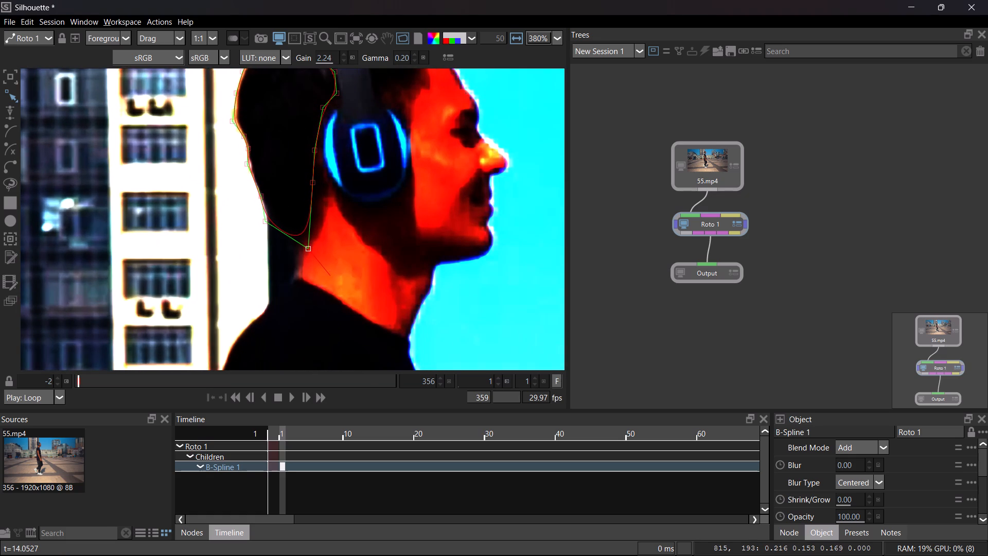
key(Right)
key(Right)
key(Right)
key(Right)
key(Right)
key(Right)
key(Right)
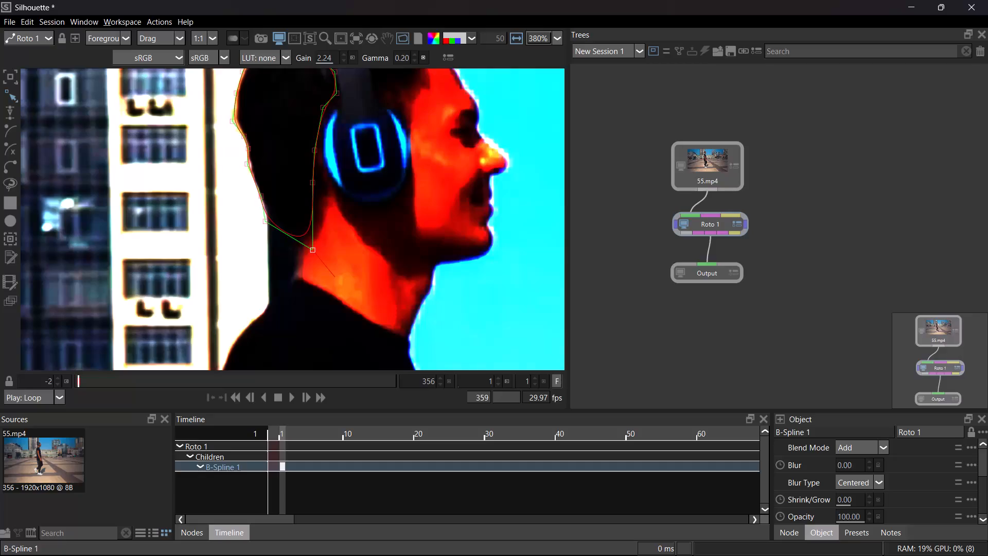
Set the viewer gamma to 1.
drag(405, 60, 435, 67)
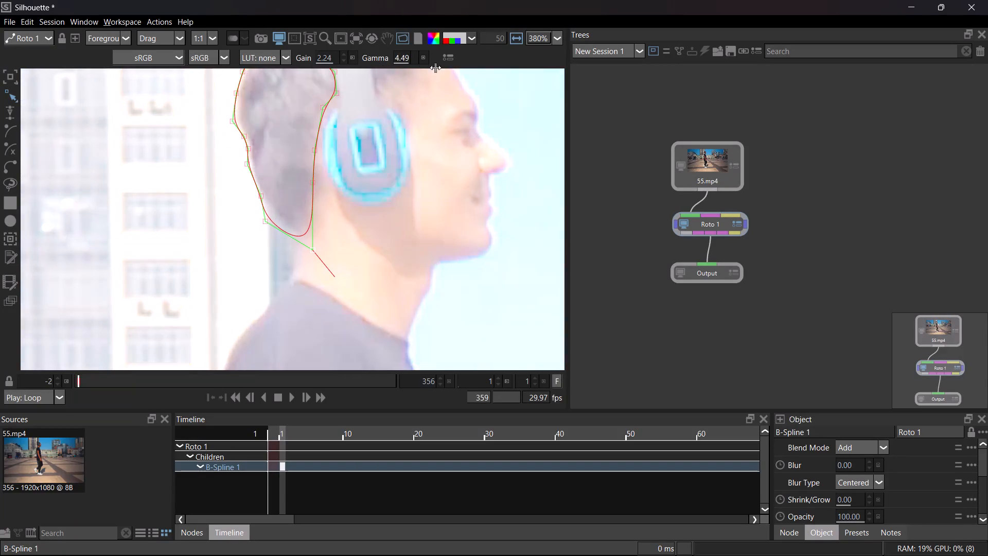
drag(435, 67, 415, 79)
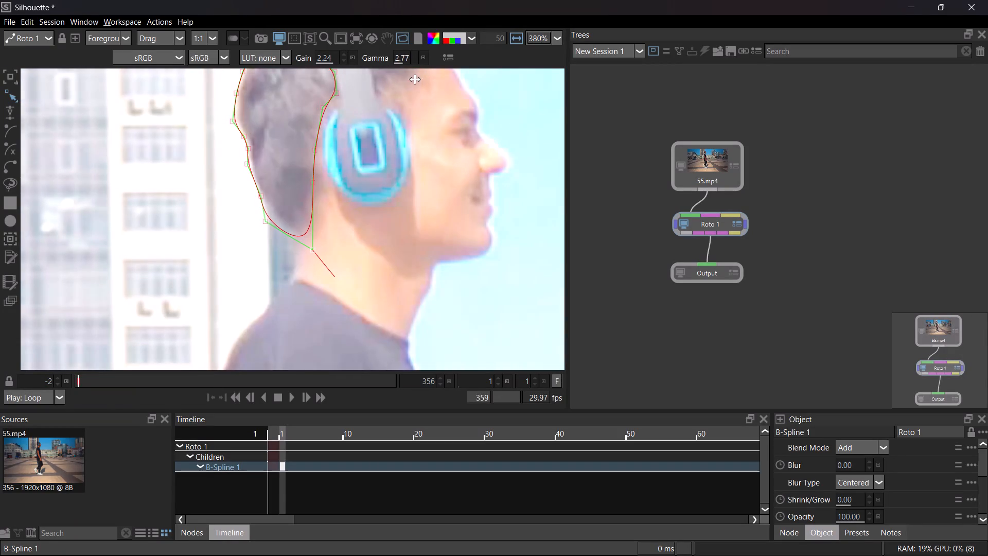
drag(415, 79, 403, 80)
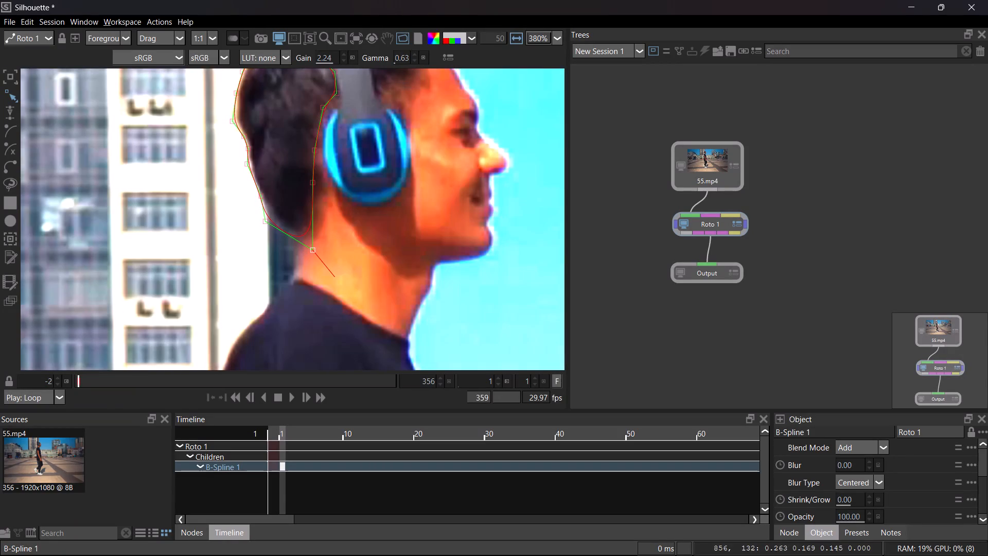
drag(397, 57, 401, 57)
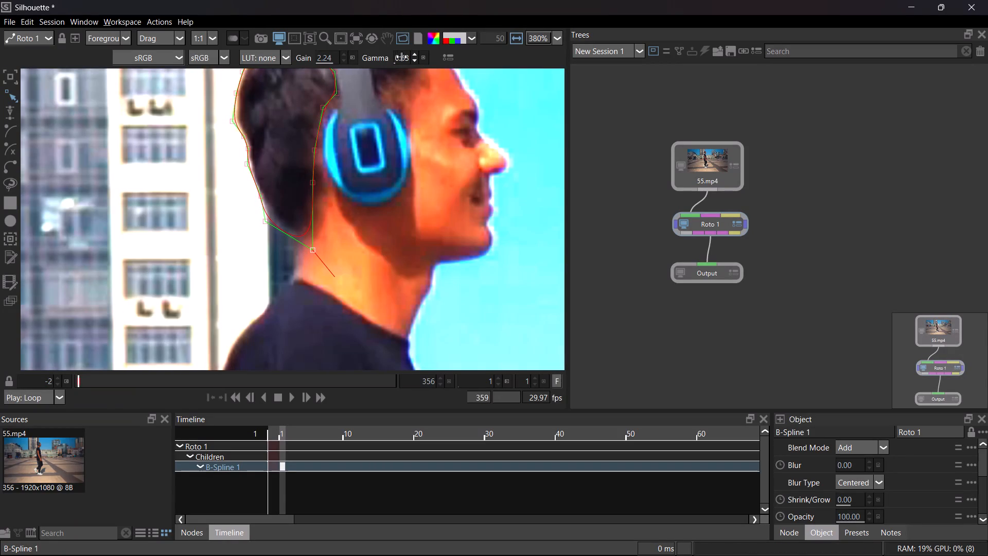
drag(401, 57, 402, 57)
click(402, 57)
click(376, 73)
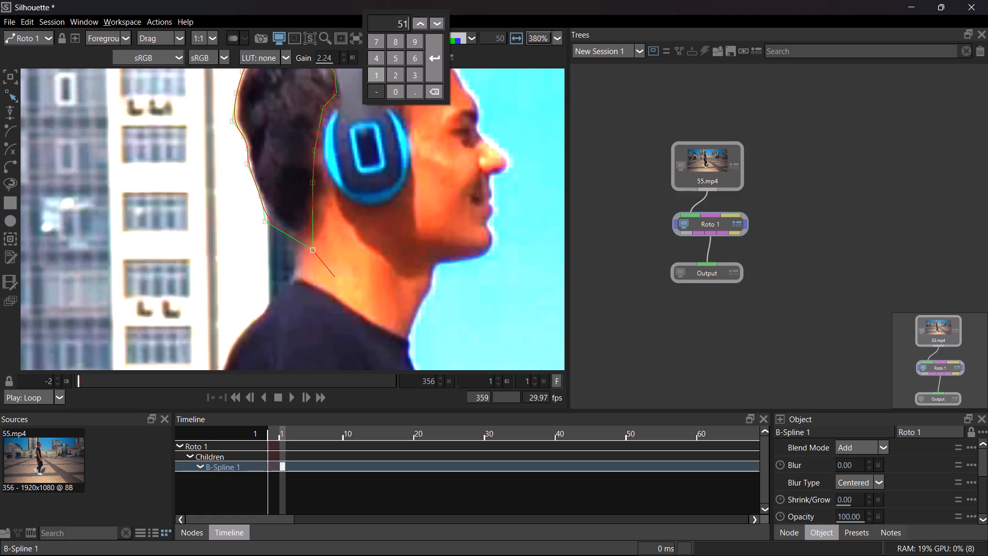
double_click(427, 90)
click(375, 73)
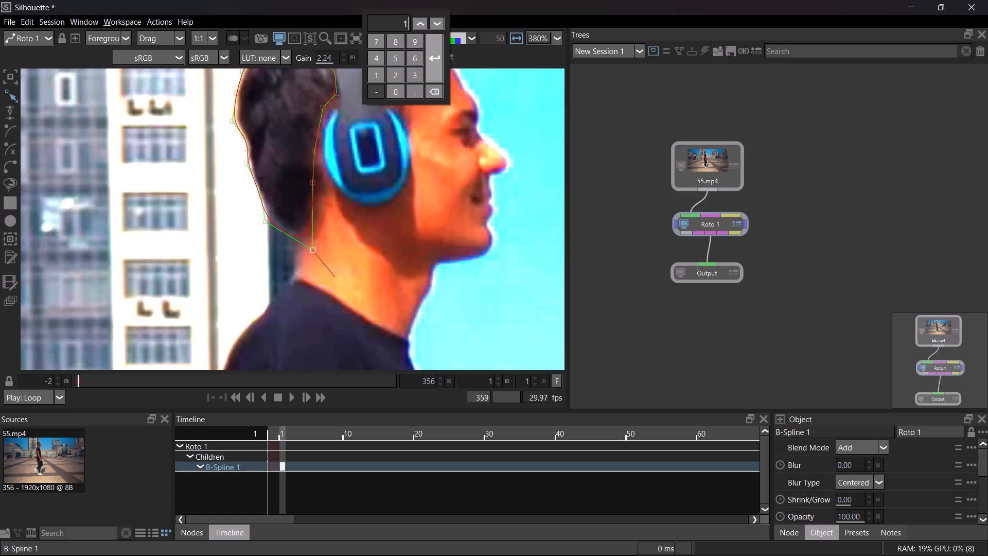
click(444, 115)
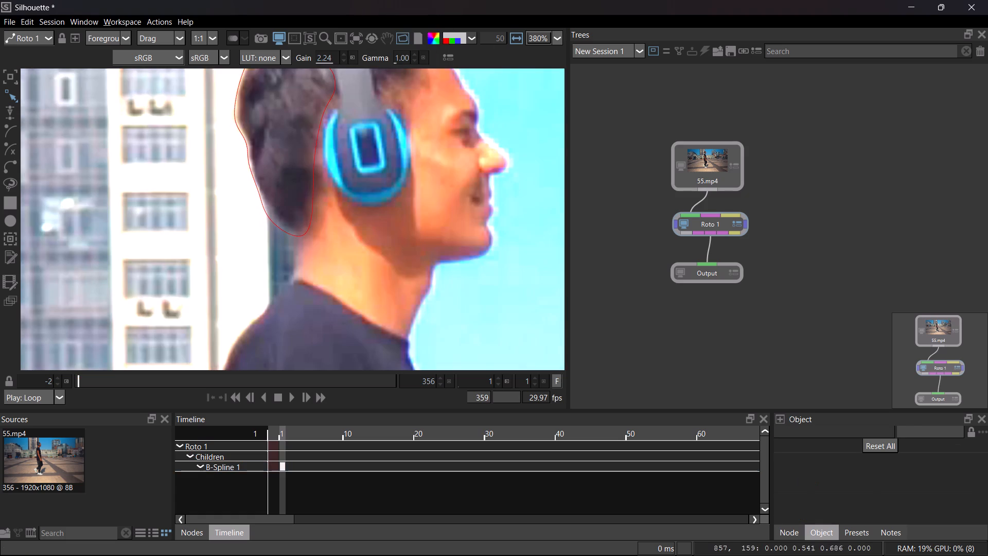
Reselect the hair B-spline and move its control point at the base of the bun right, onto the hair.
scroll(345, 203, down, 20)
scroll(345, 203, down, 17)
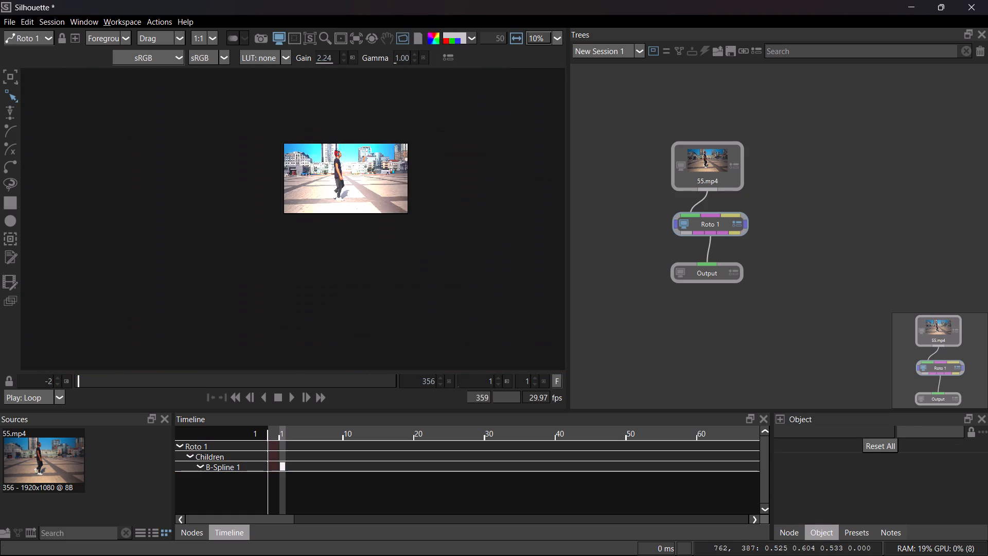
scroll(327, 178, up, 8)
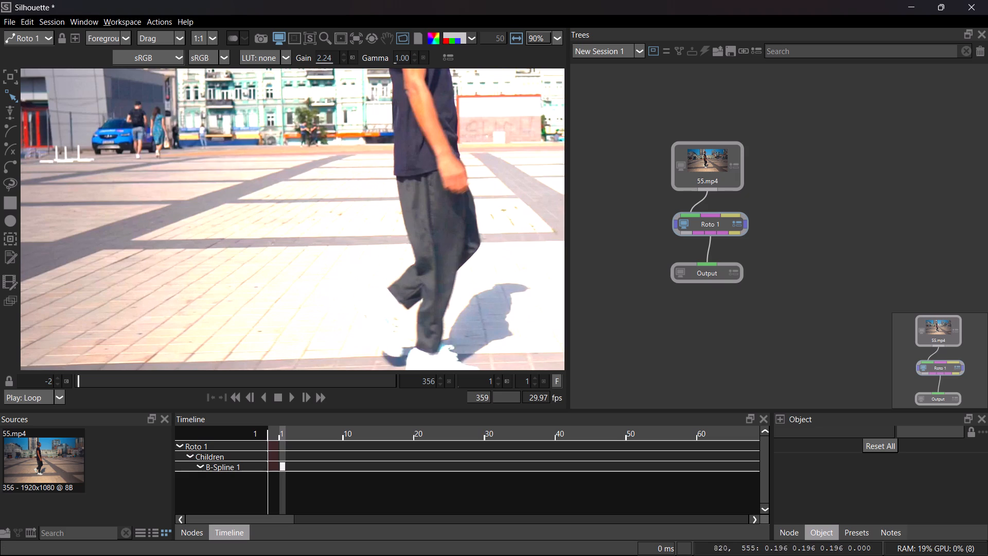
alt+middle_drag(399, 198, 344, 345)
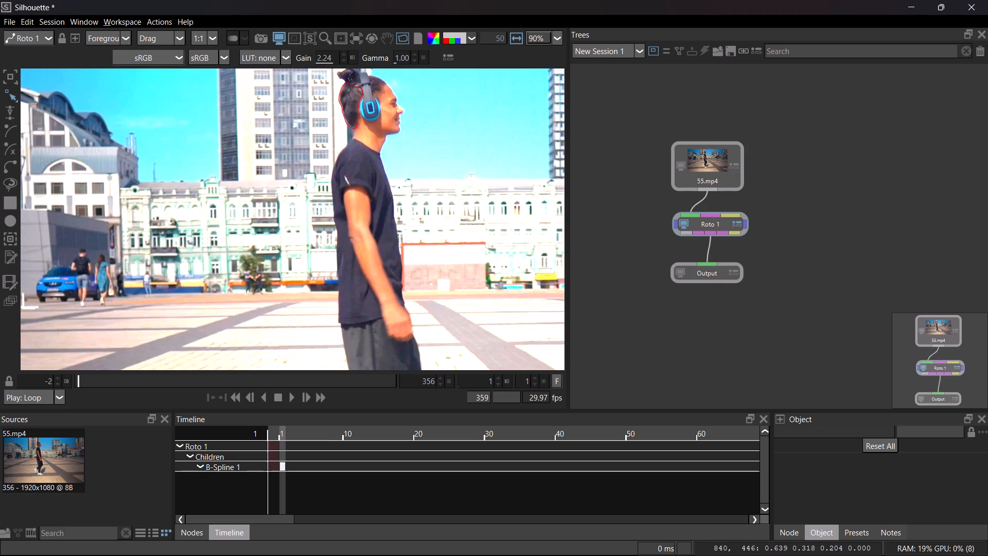
scroll(374, 258, up, 5)
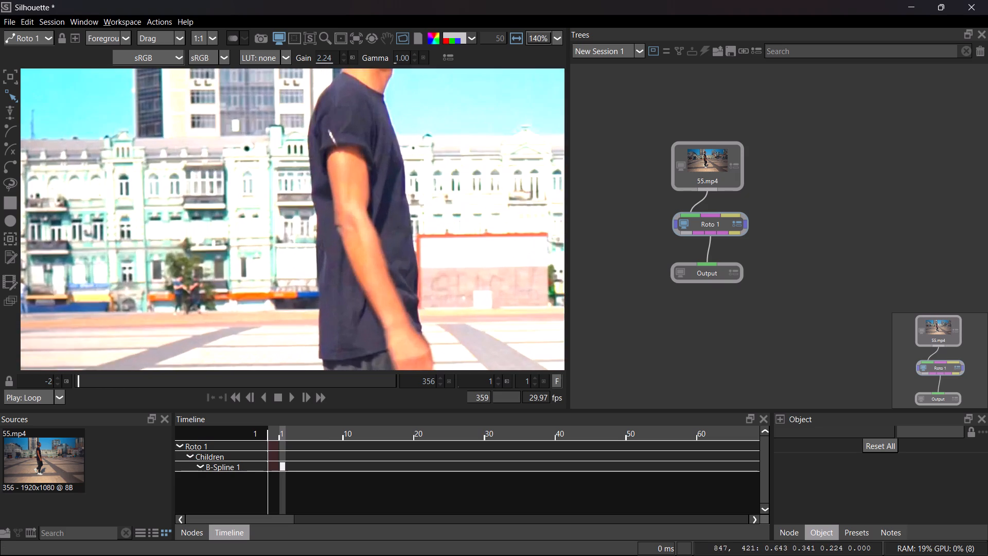
middle_drag(375, 253, 378, 411)
scroll(356, 245, up, 12)
middle_drag(369, 206, 394, 351)
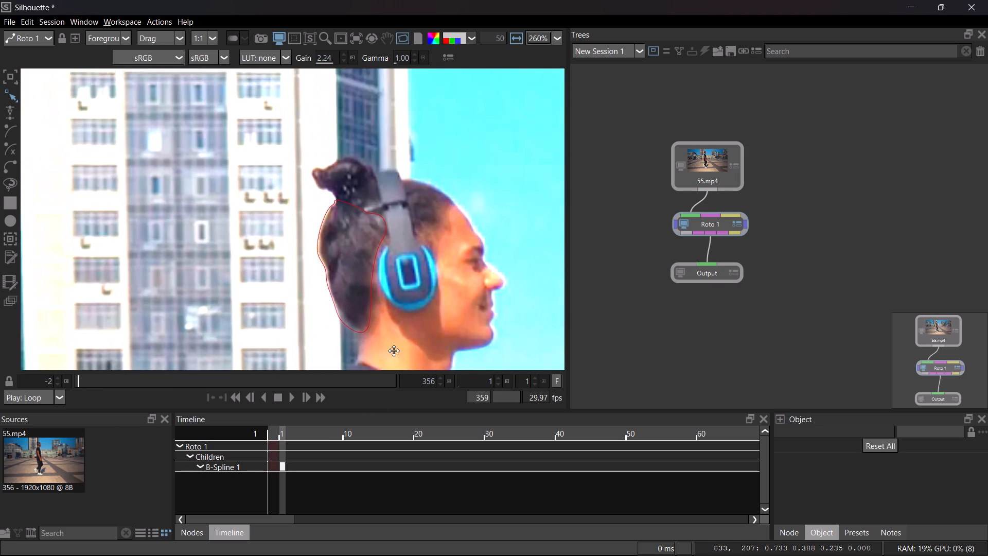
middle_drag(394, 351, 394, 342)
scroll(376, 221, up, 8)
scroll(325, 181, up, 18)
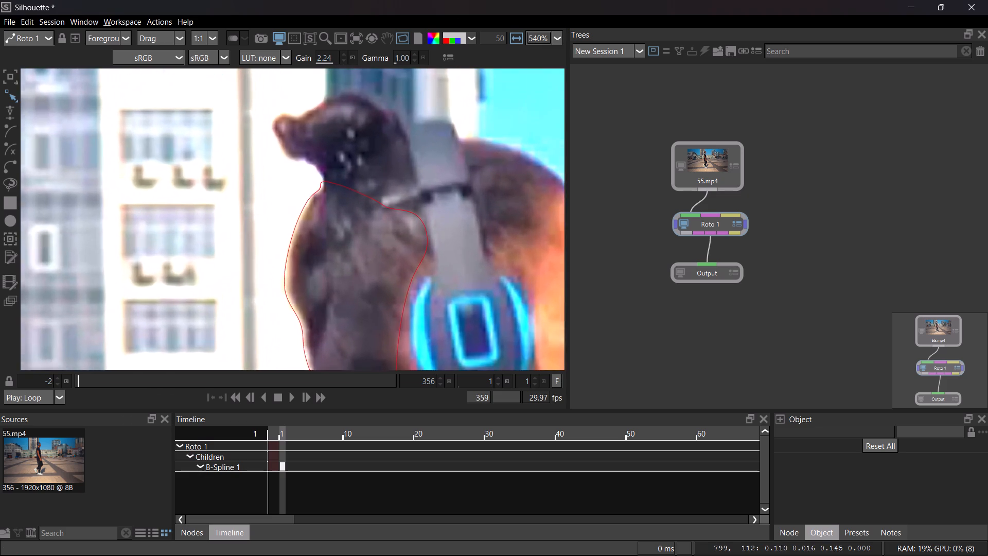
scroll(325, 166, up, 20)
scroll(325, 166, up, 3)
click(321, 185)
scroll(328, 184, up, 3)
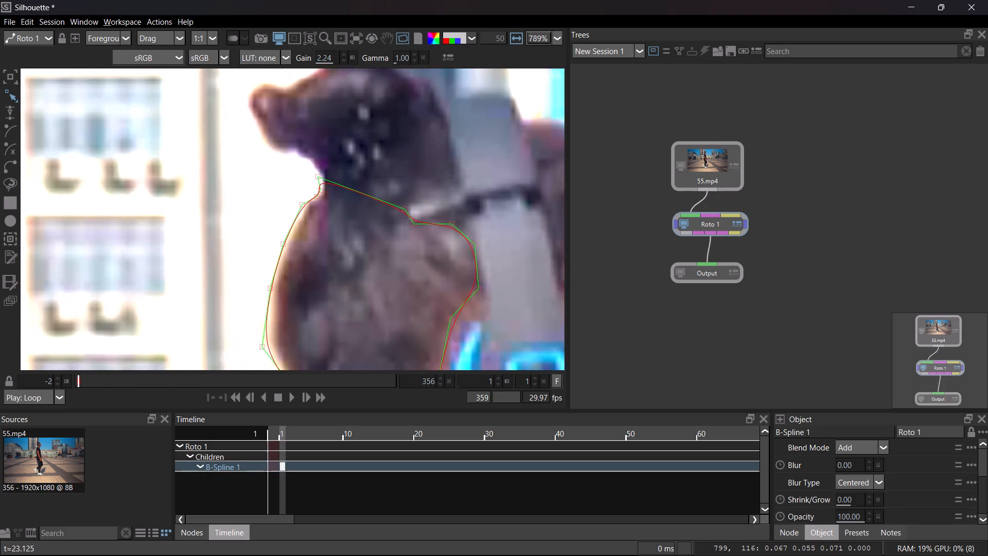
scroll(328, 183, up, 20)
scroll(328, 183, up, 16)
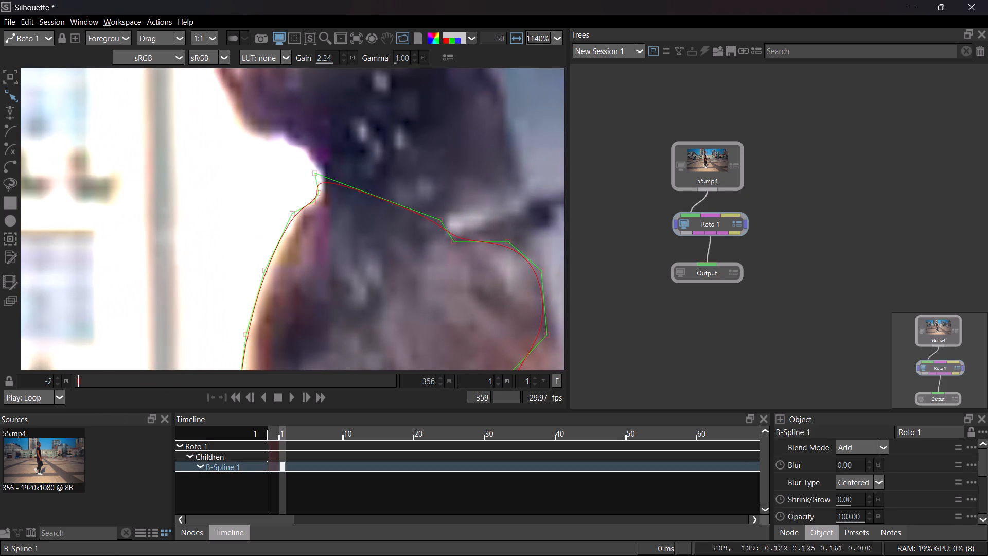
click(559, 38)
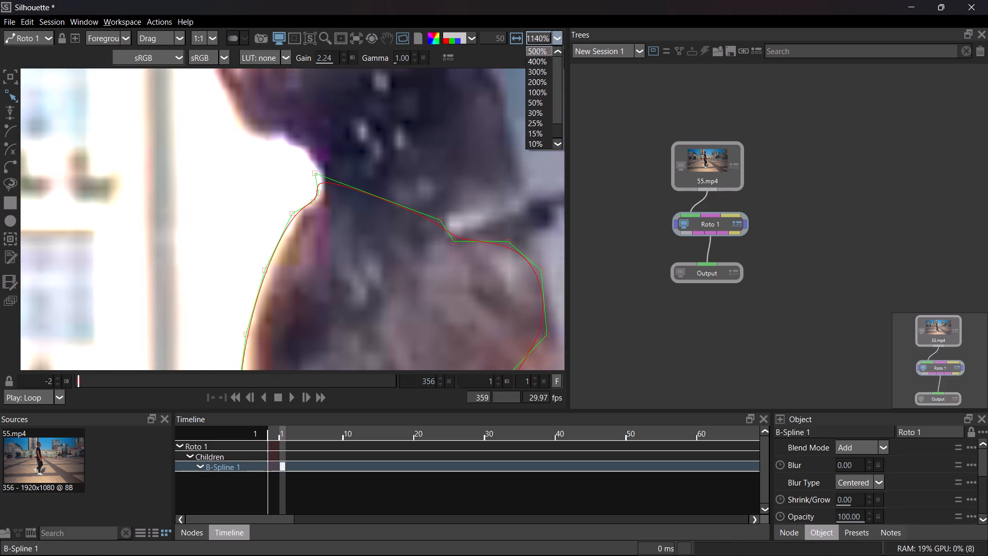
drag(551, 68, 553, 55)
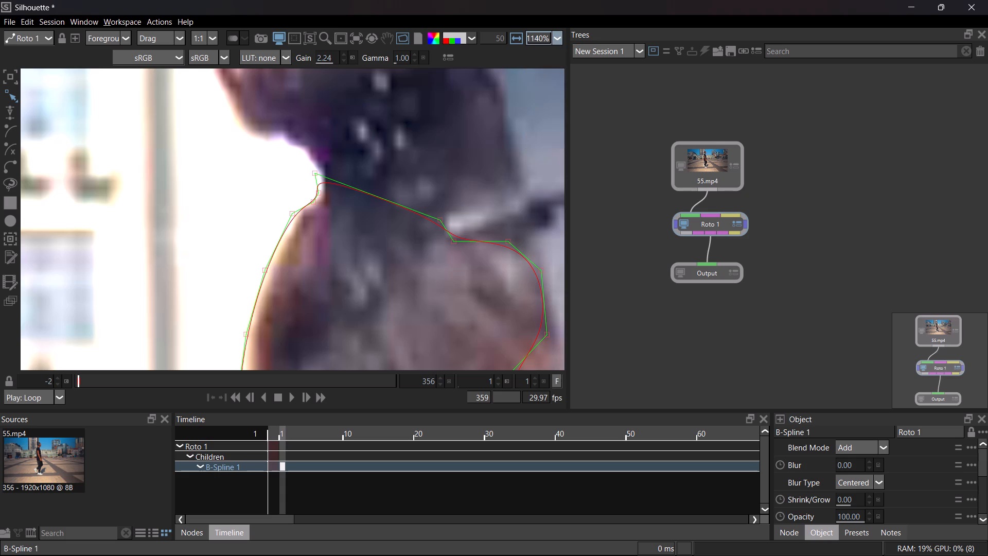
drag(557, 32, 551, 53)
scroll(327, 232, up, 13)
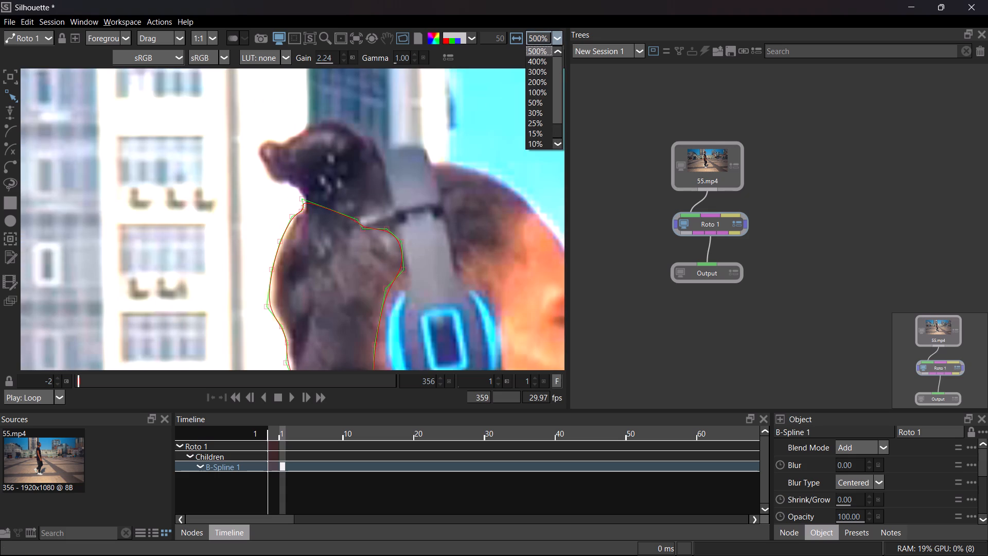
scroll(322, 222, up, 2)
click(327, 212)
scroll(326, 209, up, 20)
scroll(326, 209, up, 10)
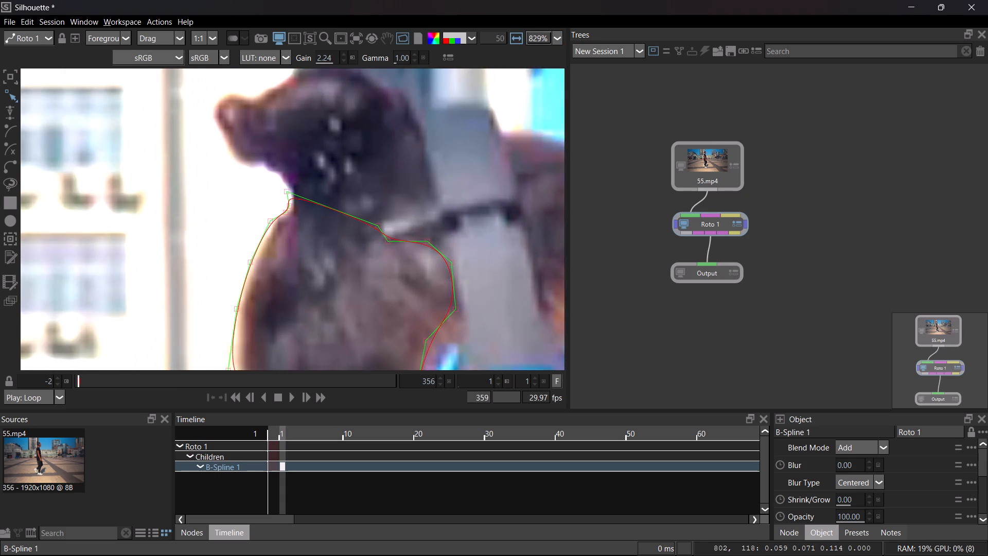
scroll(309, 208, up, 20)
scroll(309, 208, up, 20)
scroll(309, 208, up, 11)
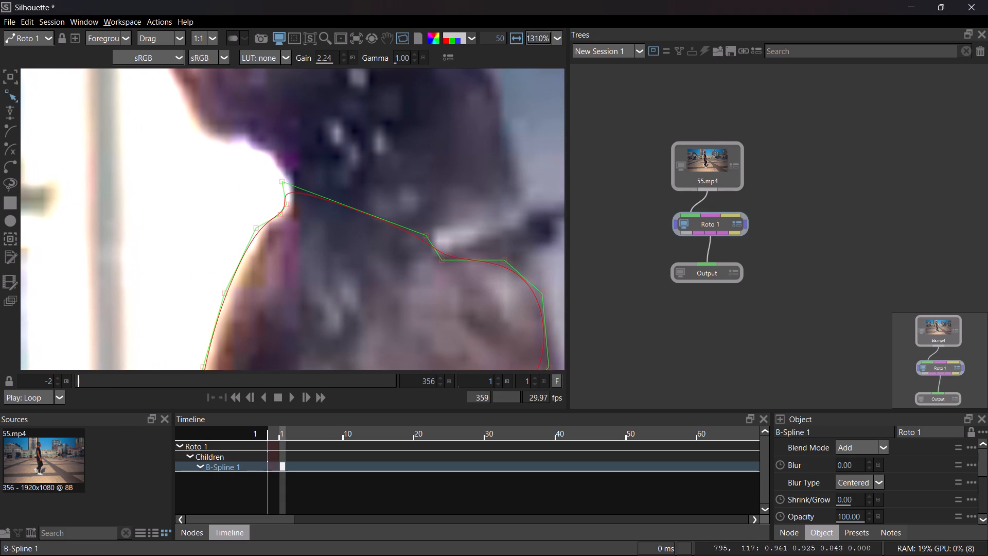
scroll(264, 194, up, 1)
drag(281, 182, 293, 175)
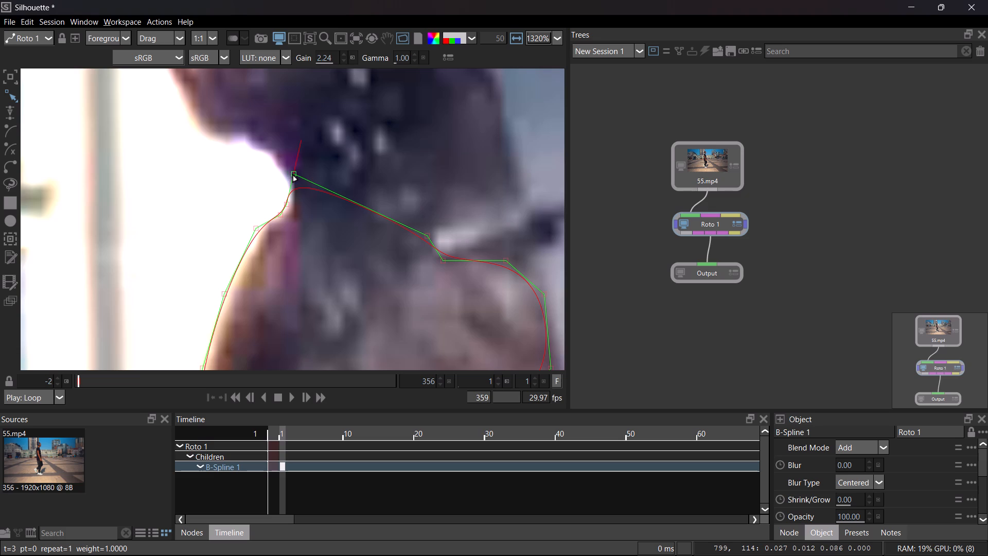
drag(293, 175, 304, 180)
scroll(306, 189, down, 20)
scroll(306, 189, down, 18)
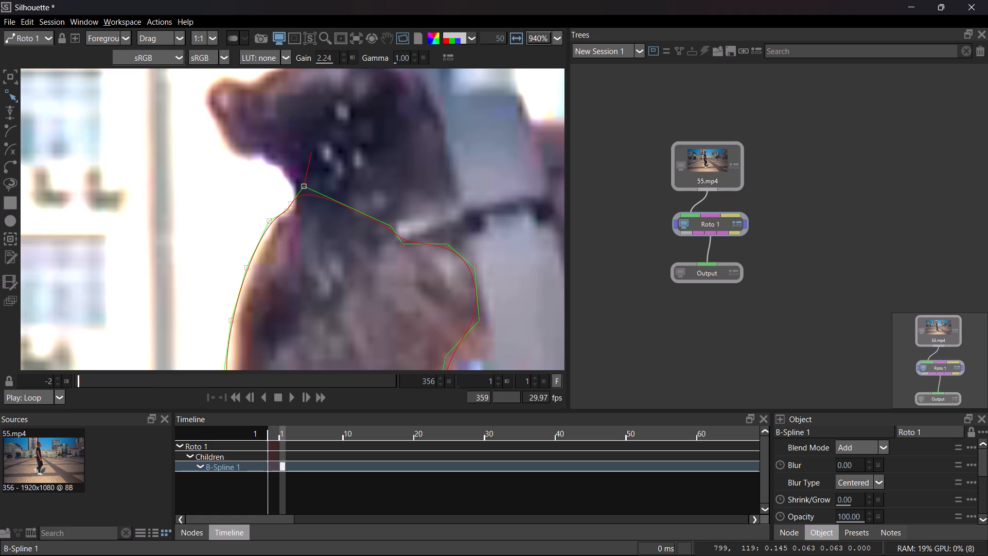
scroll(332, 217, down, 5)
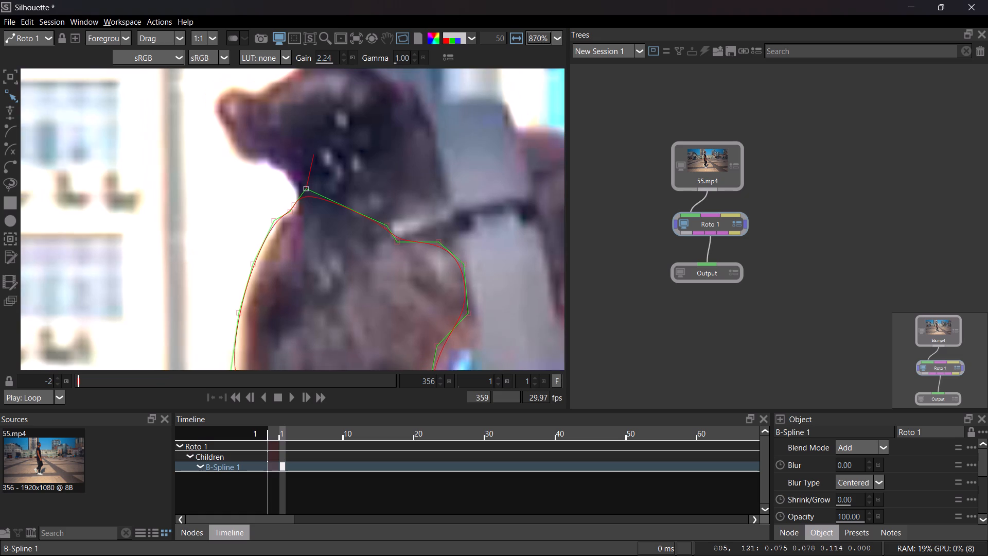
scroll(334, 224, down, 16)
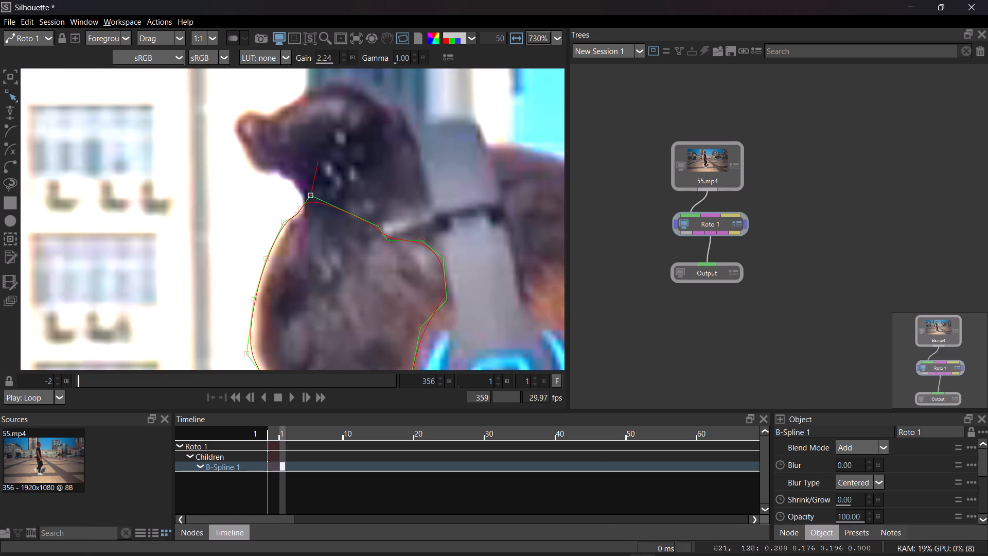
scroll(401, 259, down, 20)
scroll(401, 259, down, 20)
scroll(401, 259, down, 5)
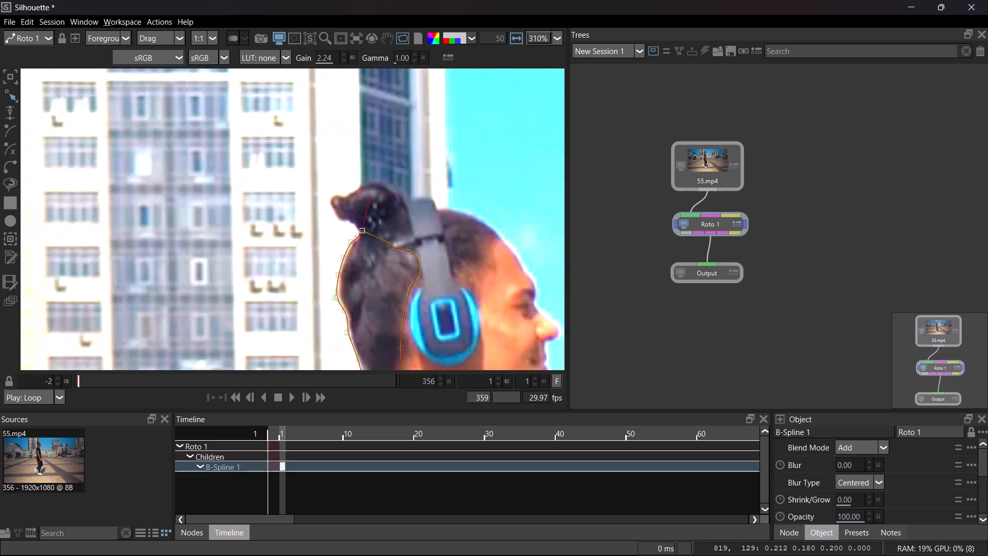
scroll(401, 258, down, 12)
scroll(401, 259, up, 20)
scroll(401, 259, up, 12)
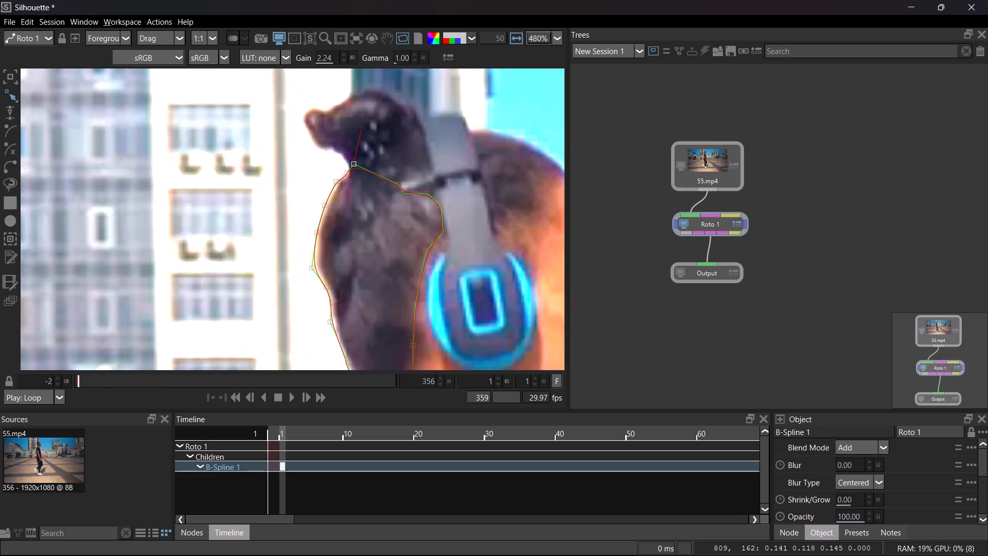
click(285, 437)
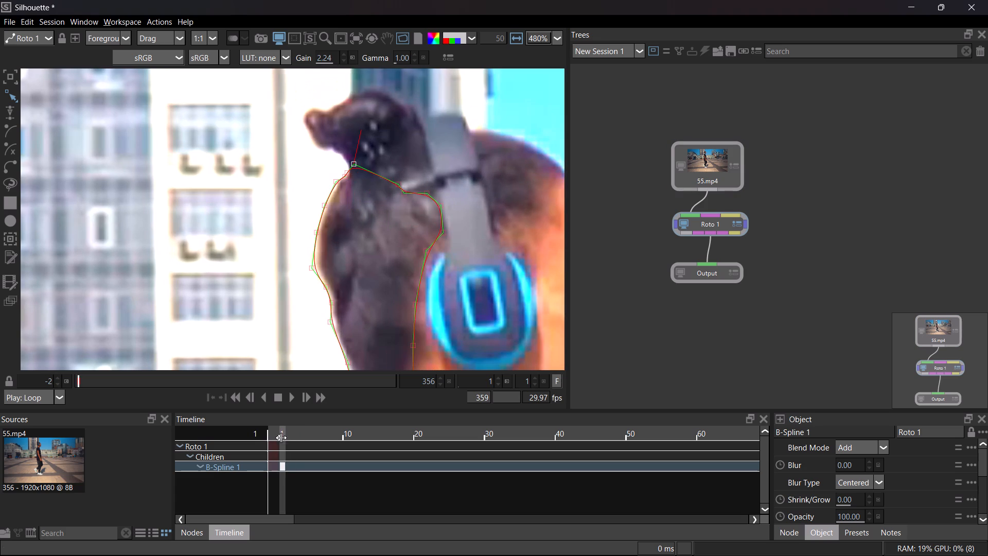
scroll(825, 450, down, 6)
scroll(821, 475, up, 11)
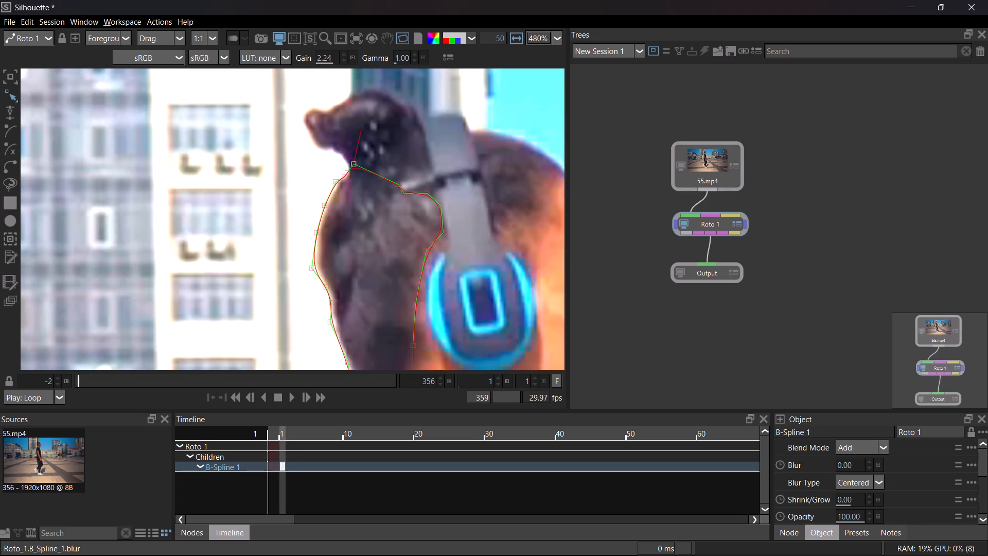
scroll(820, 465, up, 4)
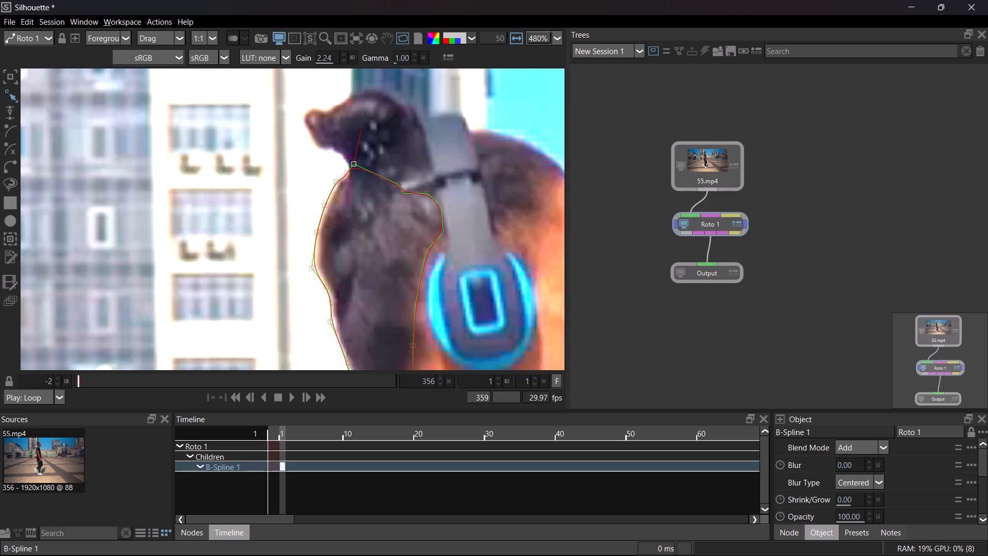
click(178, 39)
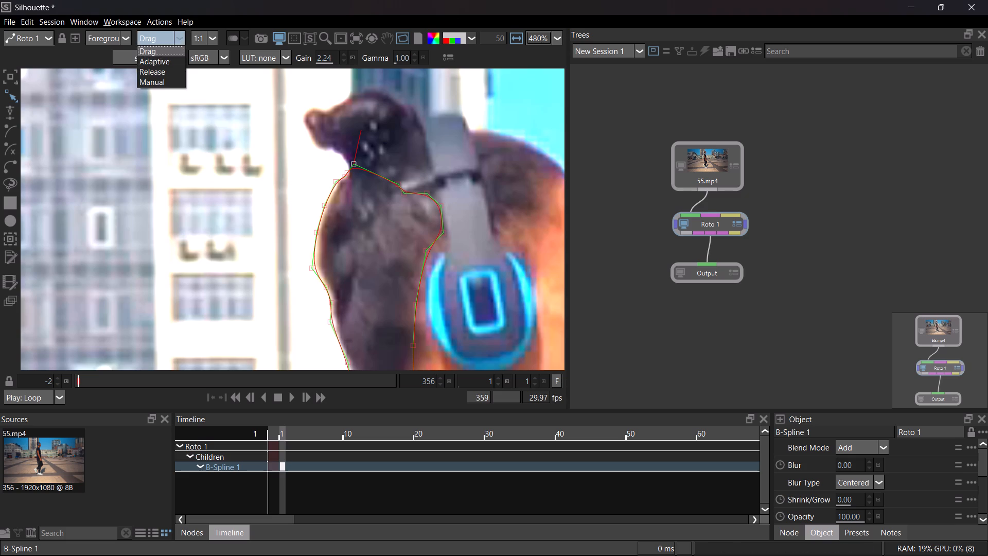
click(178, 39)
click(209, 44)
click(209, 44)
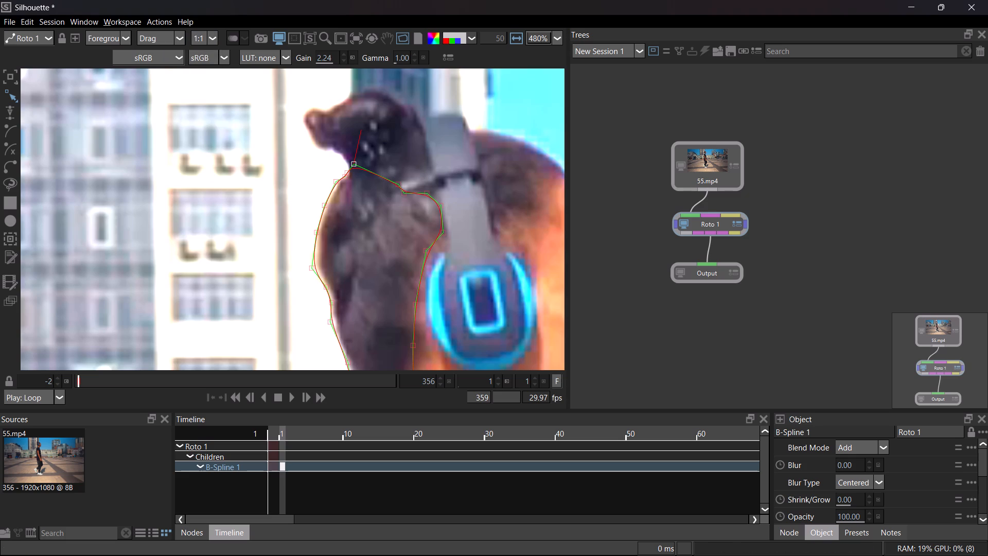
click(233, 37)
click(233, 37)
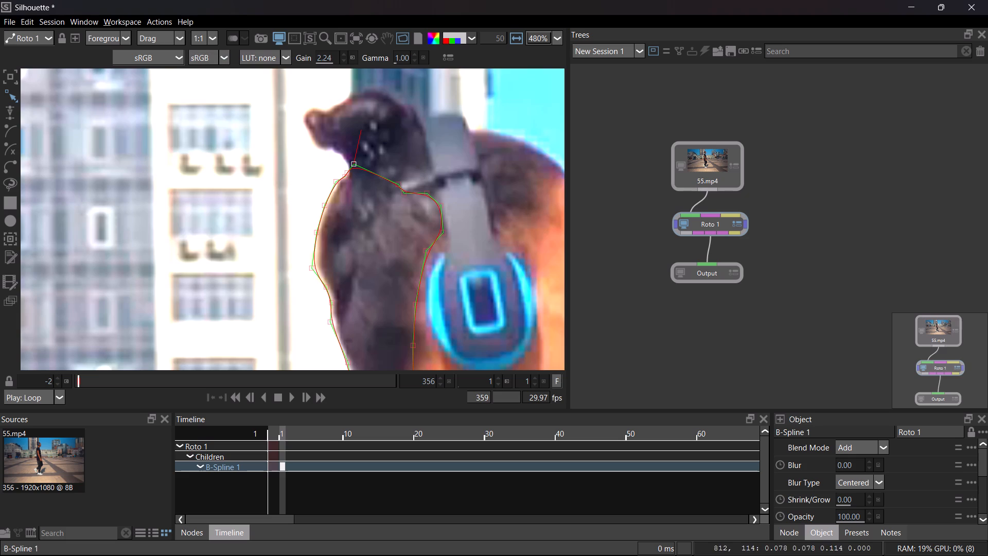
Move the control point at the base of the bun slightly further right into the hair.
drag(359, 131, 353, 131)
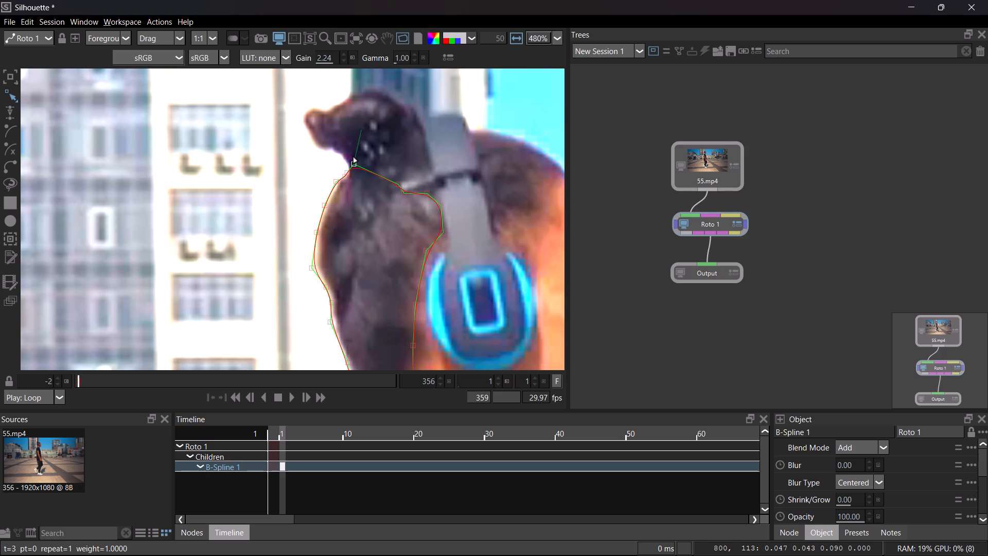
drag(355, 162, 361, 162)
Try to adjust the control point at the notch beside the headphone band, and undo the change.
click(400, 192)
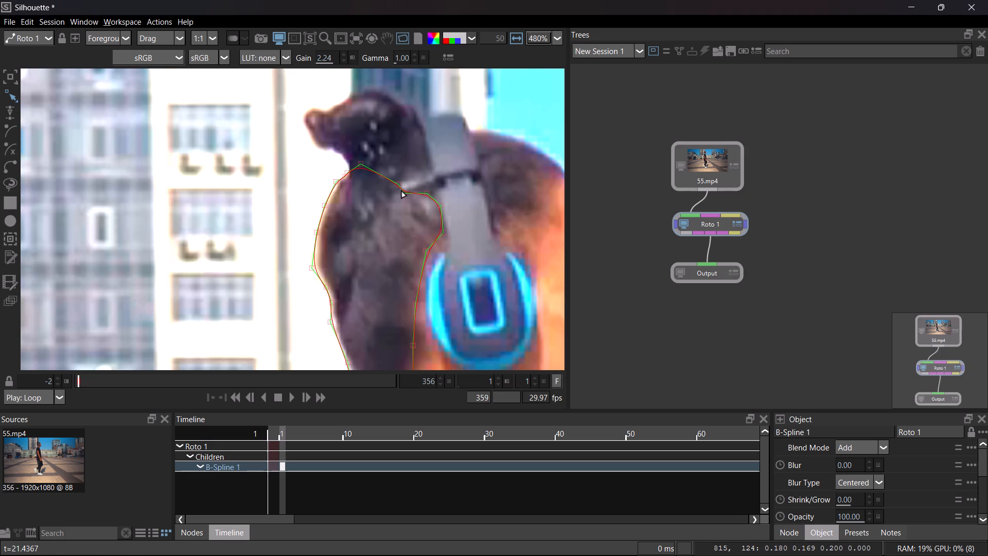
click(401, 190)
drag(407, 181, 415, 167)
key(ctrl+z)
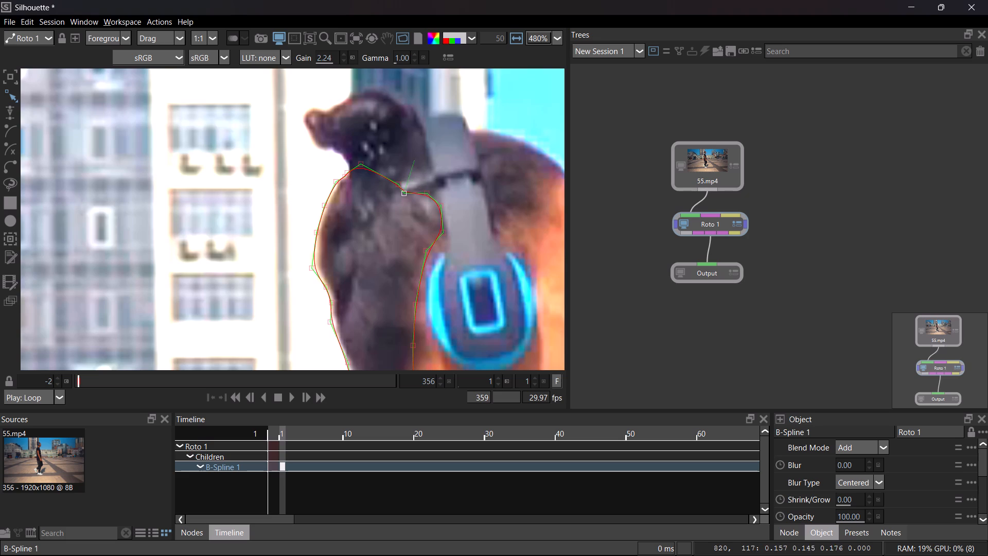
Nudge the control point at the notch beside the headphone band up and slightly right to smooth the hair spline's upper edge.
click(404, 192)
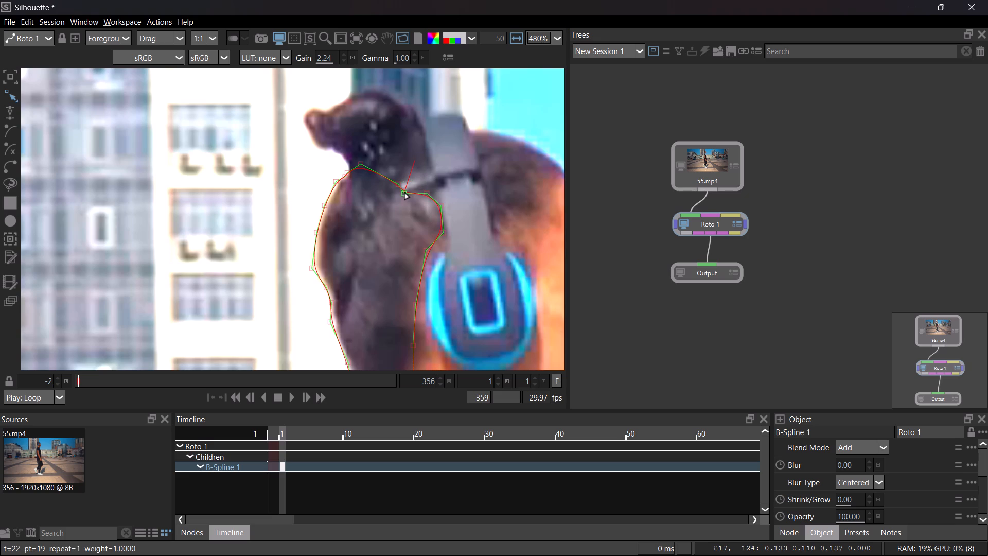
key(Up)
key(Up)
key(Up)
key(Right)
key(Right)
key(Right)
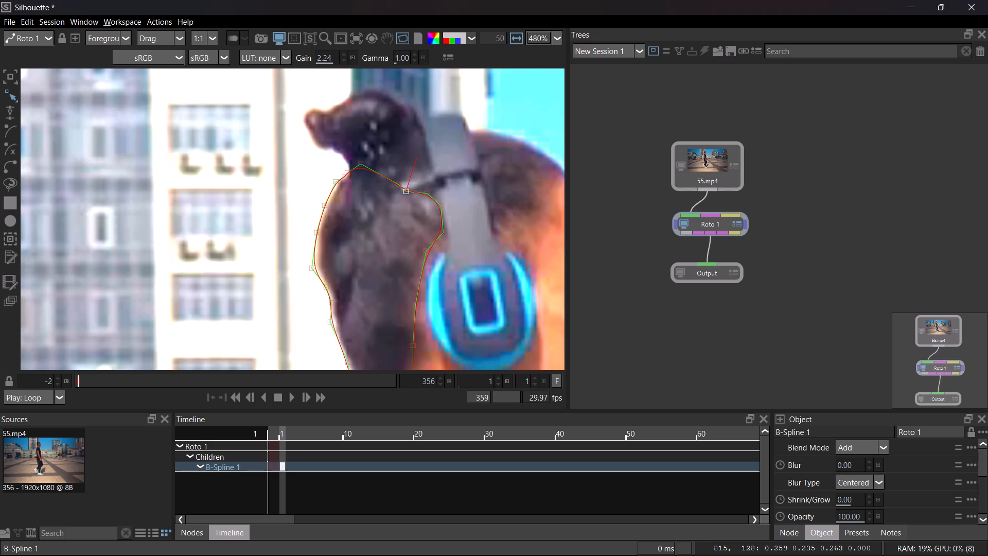
key(Up)
key(Up)
key(Up)
key(Right)
key(Right)
key(Right)
key(Up)
key(Up)
key(Up)
key(Up)
key(Up)
key(Up)
Nudge the neighbouring control point on the bun side of the notch slightly up and left.
click(397, 181)
key(Up)
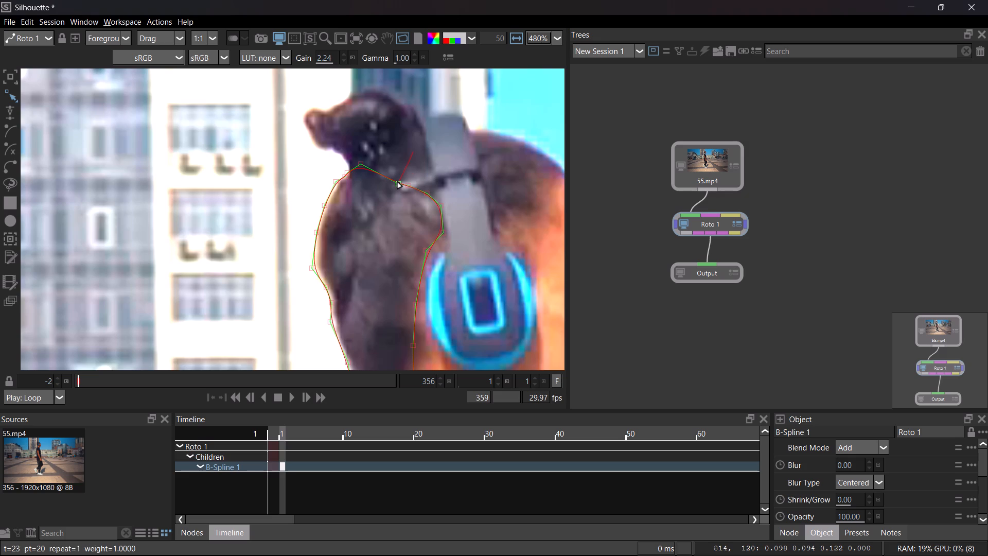
key(Up)
key(Left)
key(Left)
key(Left)
key(Up)
key(Up)
key(Up)
key(Up)
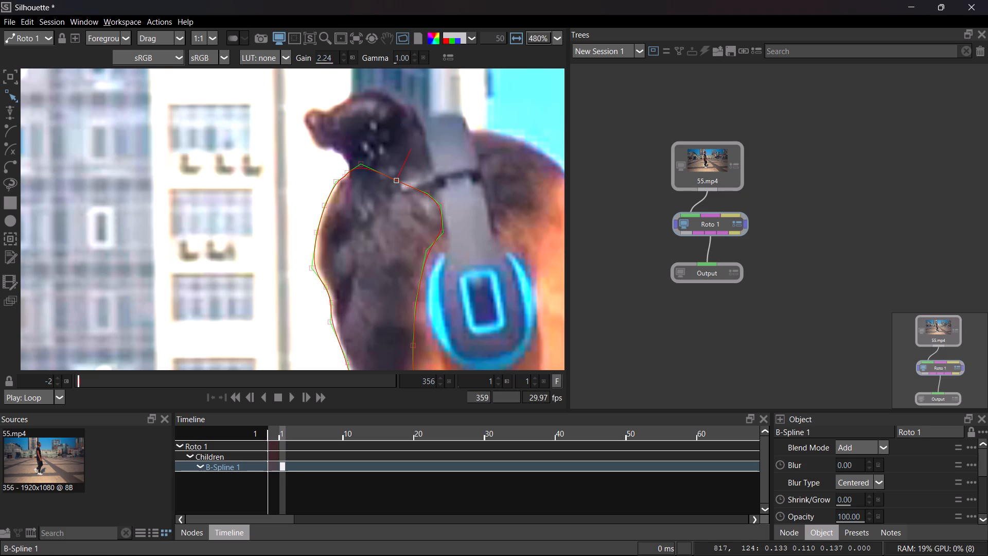
Nudge the hair spline's control point just before the headphone band slightly down.
click(430, 194)
key(Down)
key(Down)
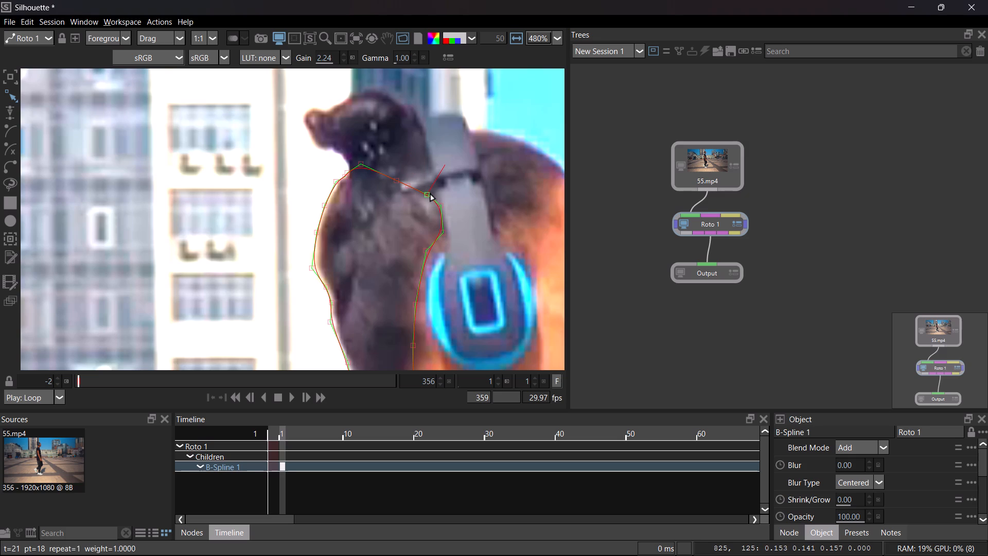
Nudge the following control point along the headphone band's edge down and slightly right.
click(439, 204)
key(Down)
key(Down)
key(Down)
key(Right)
Nudge the selected hair spline control point on the headphone band's edge slightly left.
key(Left)
key(Left)
key(Left)
Adjust the next control point down the headphone band's edge, ending slightly right and up so the hair curve bulges onto the band.
click(442, 233)
key(Left)
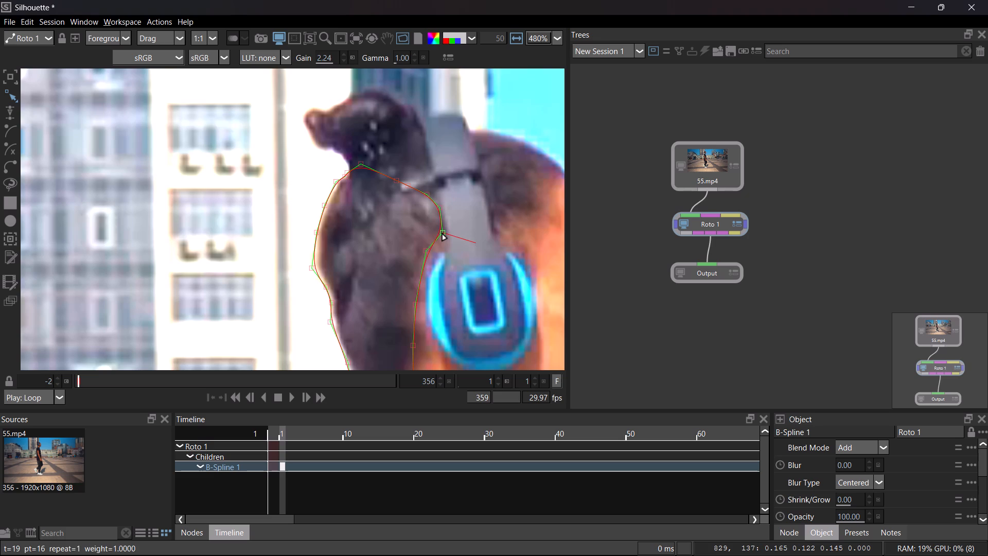
key(Left)
key(Left)
key(Left)
key(Left)
key(Left)
key(Left)
key(Left)
key(Left)
key(Left)
key(Left)
key(Down)
key(Down)
key(Down)
key(Down)
key(Down)
key(Down)
key(Down)
key(Down)
key(Down)
key(Down)
key(Down)
key(Down)
key(Down)
key(Down)
key(Down)
key(Down)
key(Down)
key(Down)
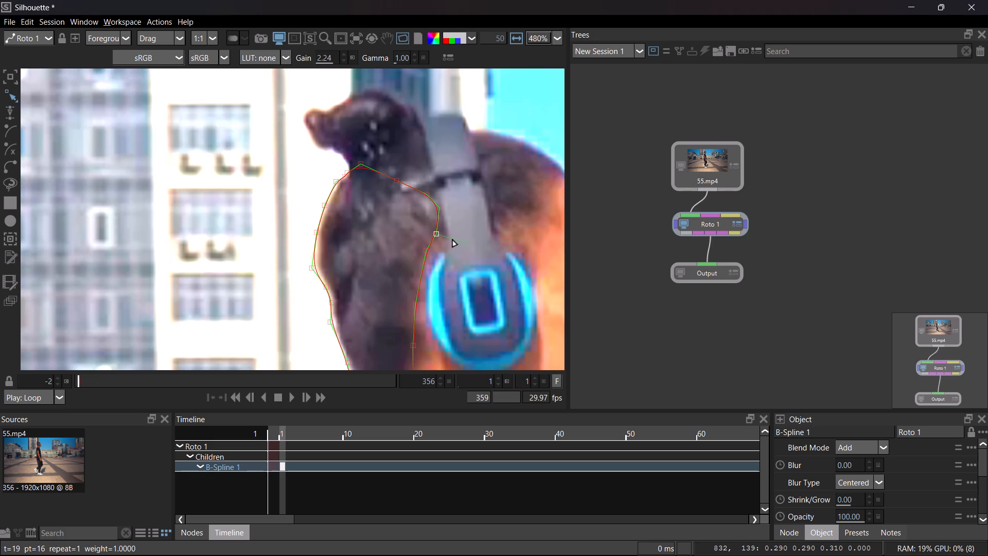
key(Right)
key(Right)
key(Right)
key(Right)
key(Right)
key(Right)
key(Right)
key(Right)
key(Right)
key(Up)
key(Right)
key(Up)
key(Right)
key(Up)
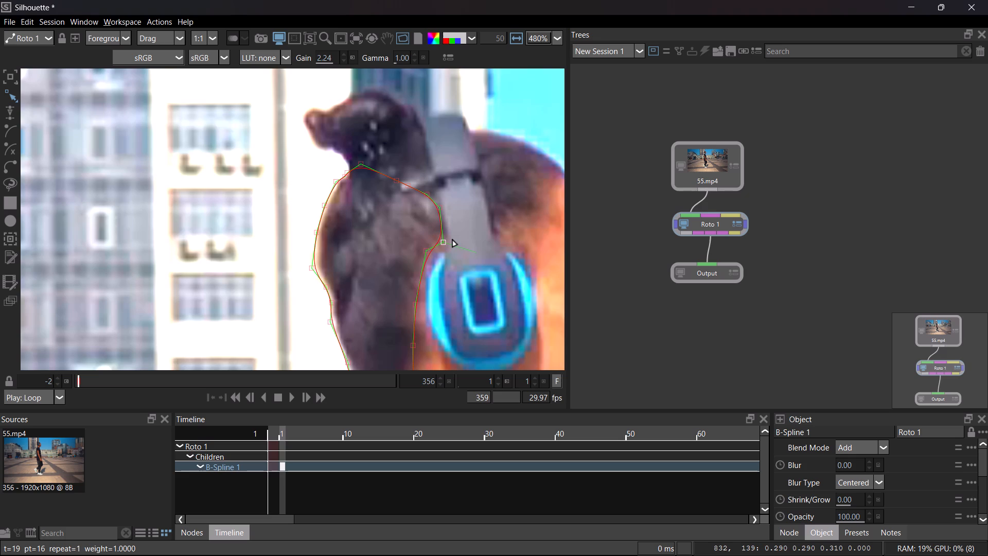
key(Up)
key(Right)
key(Right)
key(Right)
key(Right)
key(Right)
key(Right)
key(Right)
key(Right)
key(Right)
key(Up)
key(Up)
key(Up)
key(Up)
key(Up)
key(Up)
key(Up)
key(Up)
key(Up)
key(Up)
key(Up)
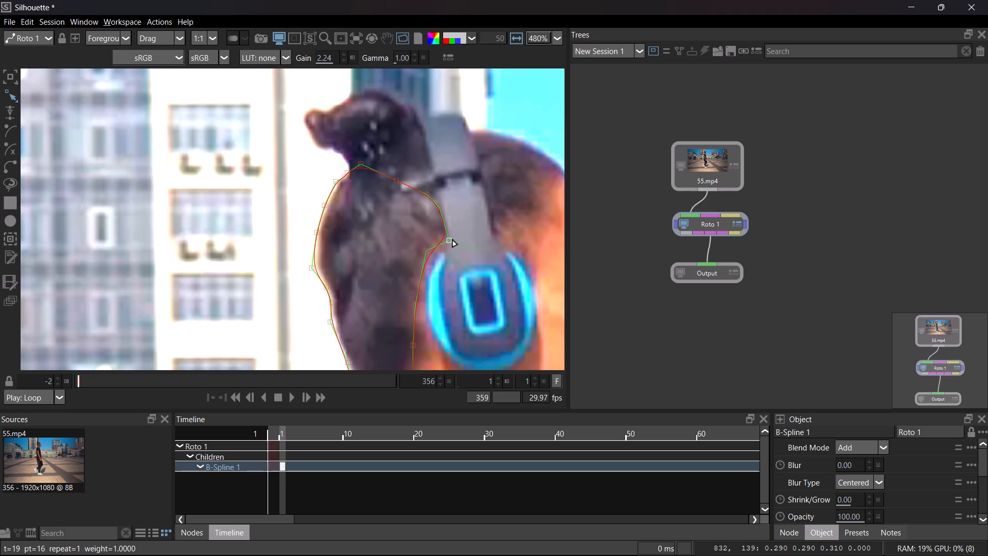
key(Up)
key(Up)
key(Up)
key(Up)
key(Up)
key(Up)
key(Up)
key(Up)
key(Up)
key(Up)
key(Up)
key(Up)
key(Up)
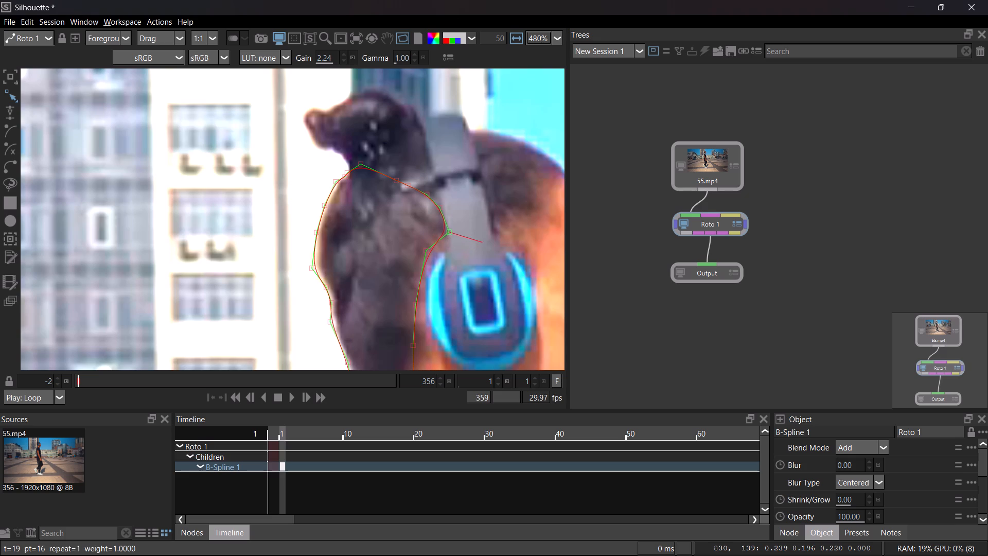
key(Up)
Nudge the control point just above the blue ear cup right and slightly up, to where the band meets the cup.
click(426, 250)
key(Right)
key(Right)
key(Right)
key(Right)
key(Right)
key(Right)
key(Right)
key(Right)
key(Right)
key(Right)
key(Right)
key(Right)
key(Right)
key(Right)
key(Right)
key(Right)
key(Right)
key(Right)
key(Right)
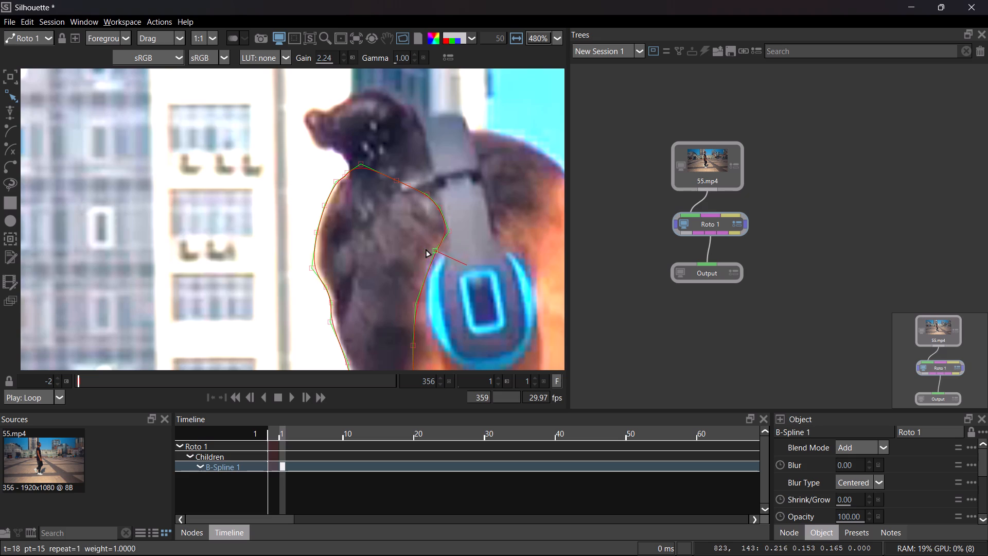
key(Right)
key(Right)
key(Right)
key(Right)
key(Right)
key(Up)
key(Up)
key(Up)
key(Right)
key(Right)
key(Right)
key(Right)
key(Right)
key(Right)
key(Right)
key(Right)
key(Right)
key(Right)
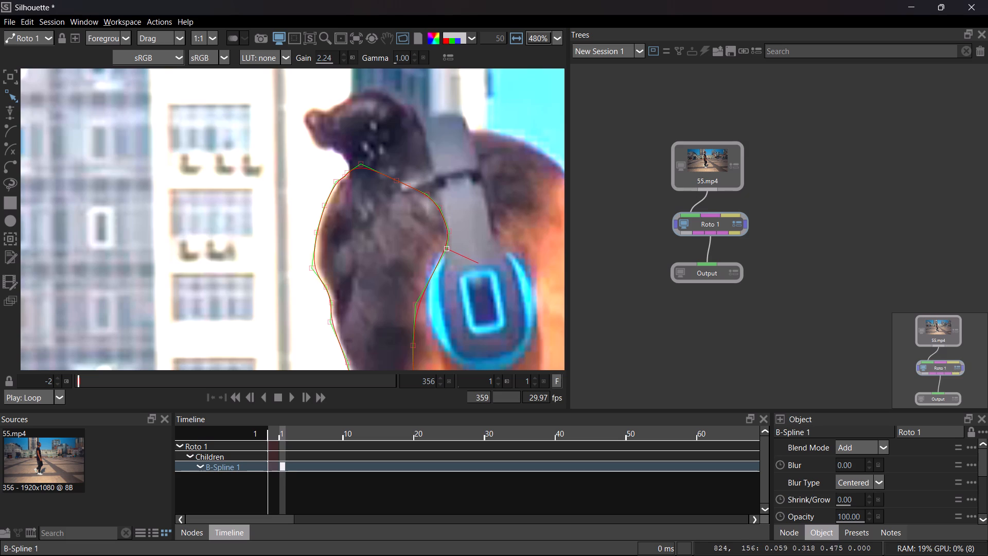
Move the hair spline control point beside the blue ear cup up and slightly right, onto the cup's upper edge just below the band.
click(417, 305)
key(Up)
key(Up)
key(Up)
key(Up)
key(Up)
key(Up)
key(Up)
key(Up)
key(Up)
key(Up)
key(Up)
key(Up)
key(Up)
key(Up)
key(Up)
key(Up)
key(Up)
key(Up)
key(Up)
key(Up)
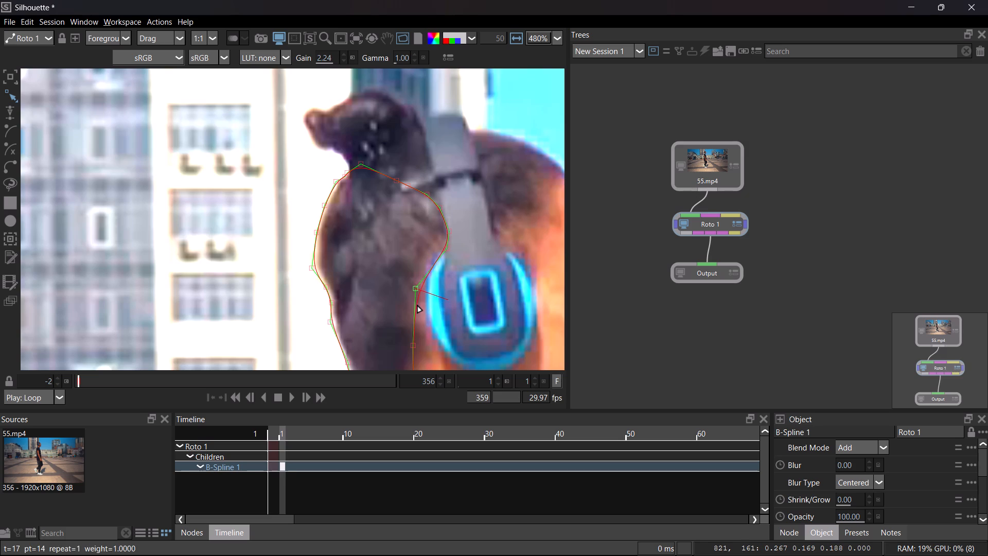
key(Right)
key(Right)
key(Right)
key(Right)
key(Right)
key(Right)
key(Right)
key(Right)
key(Right)
key(Right)
key(Right)
key(Right)
key(Right)
key(Right)
key(Right)
key(Right)
key(Right)
key(Right)
key(Right)
key(Right)
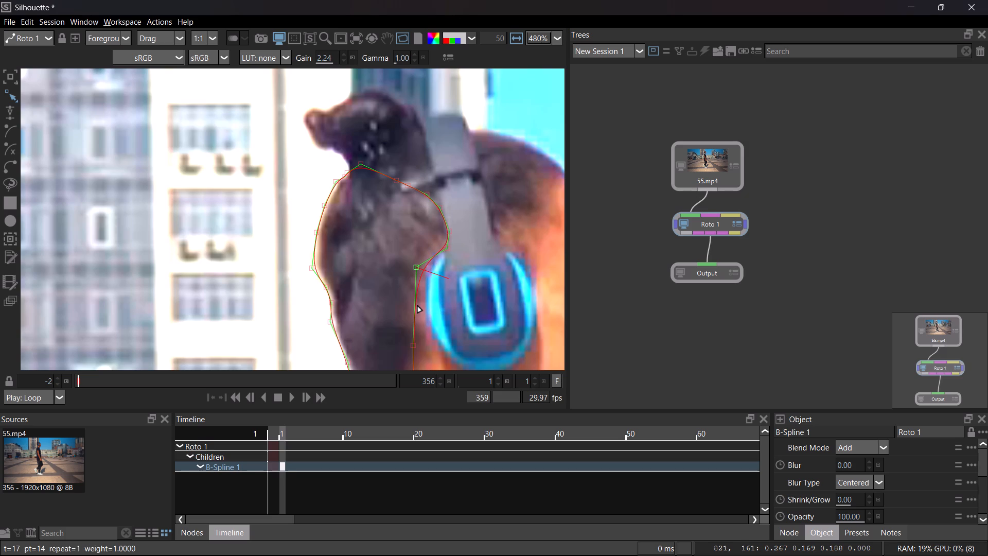
key(Right)
key(Right)
key(Right)
key(Right)
key(Right)
key(Right)
key(Right)
key(Right)
key(Right)
key(Up)
key(Up)
key(Up)
key(Up)
key(Up)
key(Up)
key(Up)
key(Up)
key(Up)
key(Up)
key(Up)
key(Up)
key(Up)
key(Up)
key(Up)
key(Up)
key(Up)
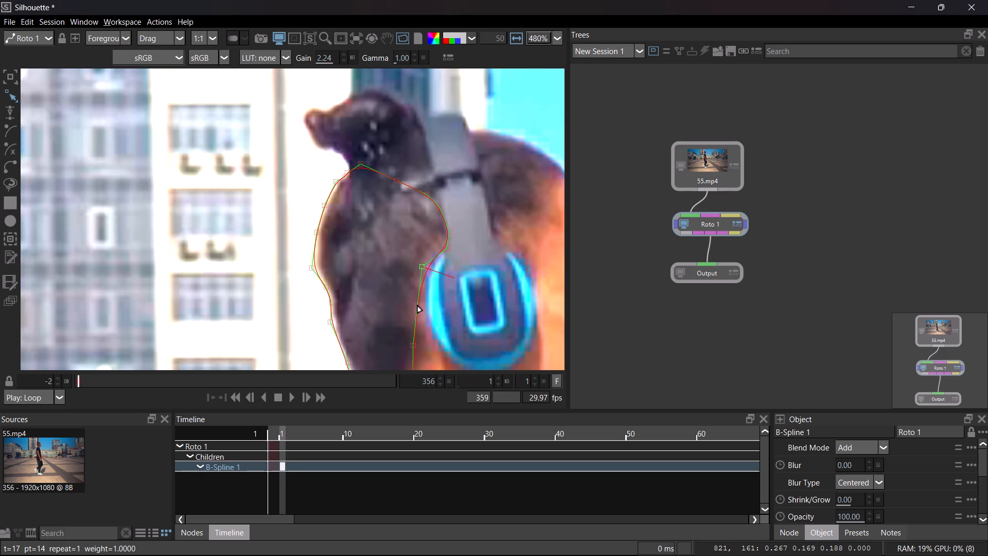
key(Up)
key(Up)
key(Up)
key(Up)
key(Up)
key(Up)
key(Up)
key(Up)
key(Up)
key(Up)
key(Up)
key(Up)
key(Up)
key(Up)
key(Up)
key(Up)
key(Right)
key(Right)
key(Right)
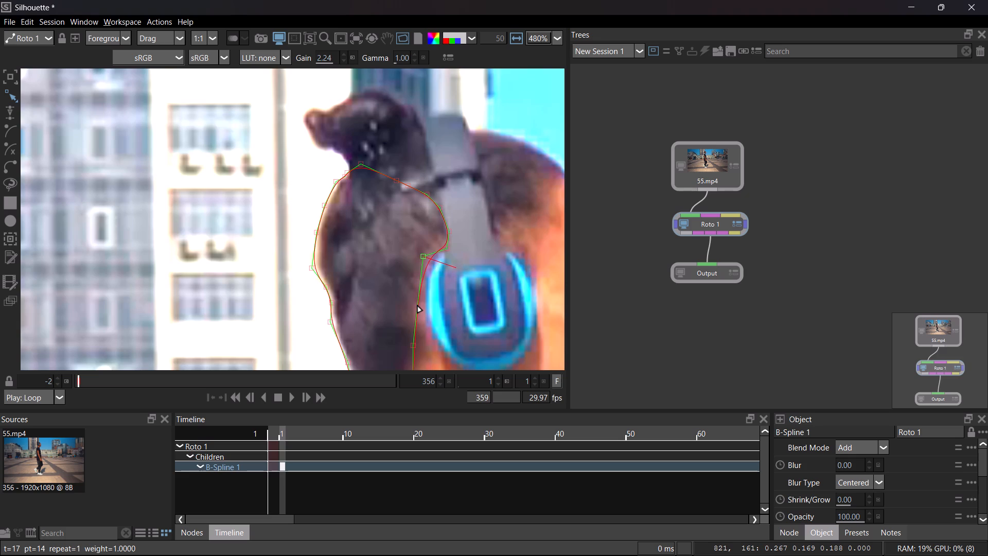
key(Right)
key(Right)
key(Right)
key(Right)
key(Right)
key(Right)
key(Right)
key(Right)
key(Right)
key(Right)
key(Right)
key(Right)
key(Right)
key(Right)
key(Down)
key(Down)
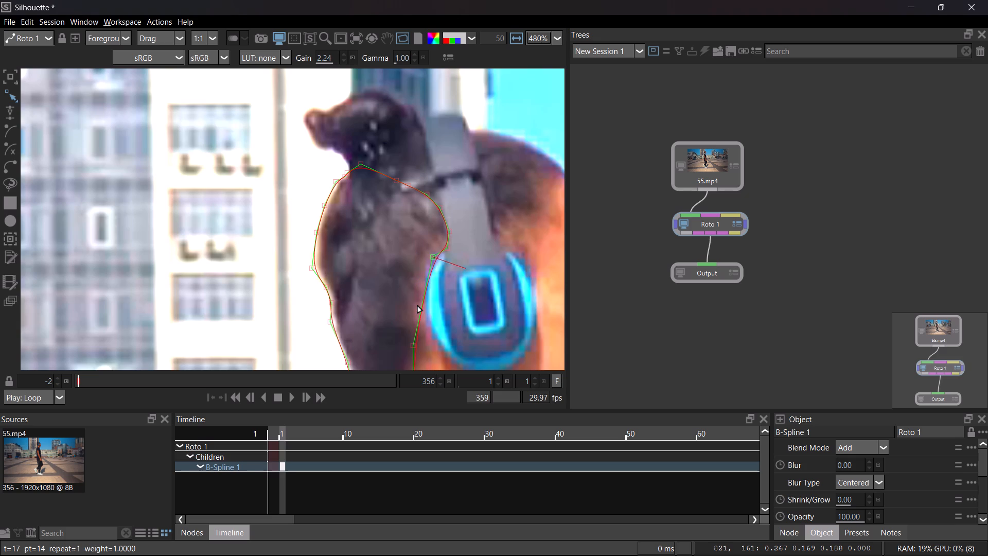
key(Down)
key(Down)
key(Left)
key(Left)
key(Left)
key(Left)
key(Left)
key(Left)
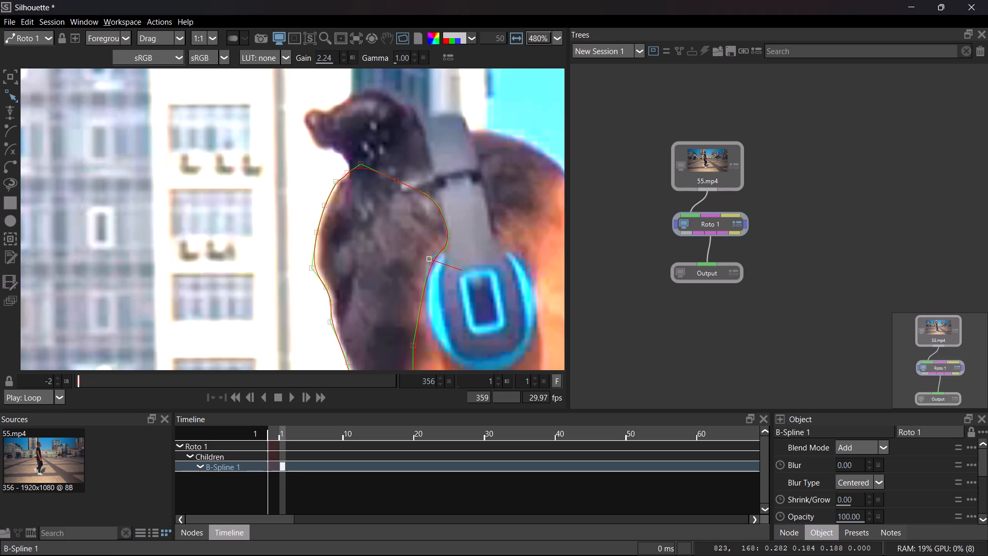
Move the next lower hair spline control point up and slightly right, so the curve follows the side of the blue ear cup.
click(412, 345)
key(Up)
key(Up)
key(Up)
key(Up)
key(Up)
key(Up)
key(Up)
key(Up)
key(Up)
key(Up)
key(Up)
key(Up)
key(Up)
key(Up)
key(Up)
key(Up)
key(Up)
key(Up)
key(Up)
key(Up)
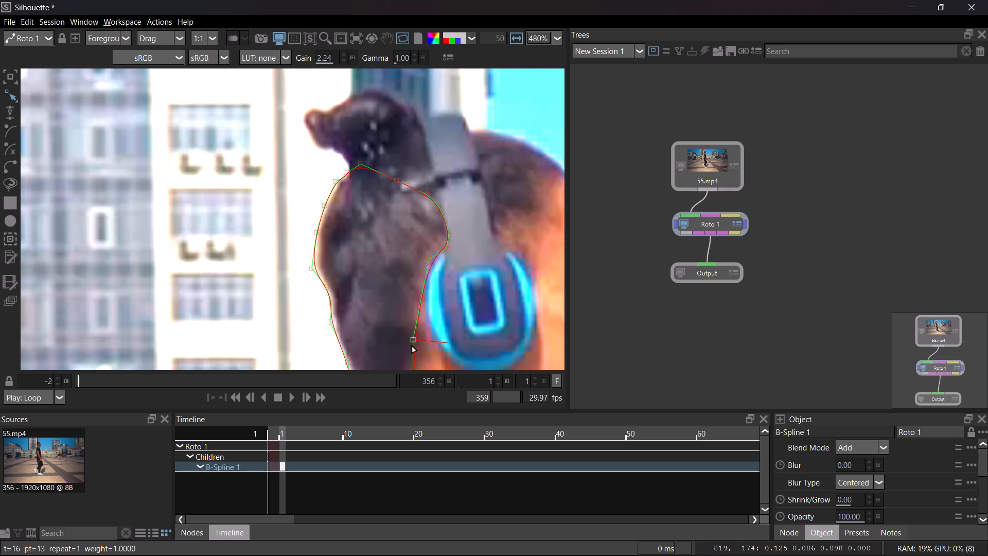
key(Right)
key(Right)
key(Right)
key(Right)
key(Right)
key(Right)
key(Right)
key(Right)
key(Right)
key(Right)
key(Right)
key(Right)
key(Right)
key(Right)
key(Right)
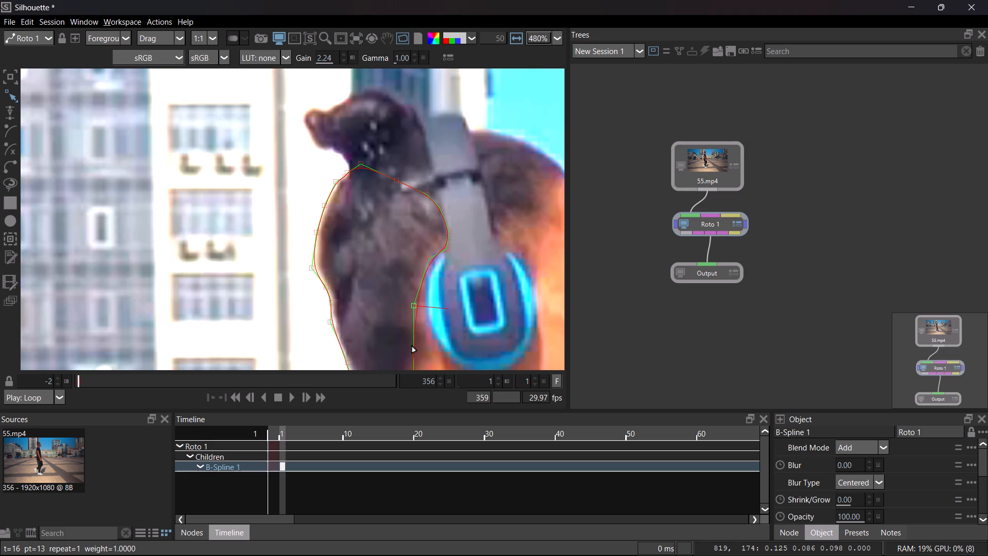
key(Right)
key(Right)
key(Right)
key(Right)
key(Right)
key(Right)
key(Right)
key(Right)
key(Right)
key(Right)
key(Right)
key(Right)
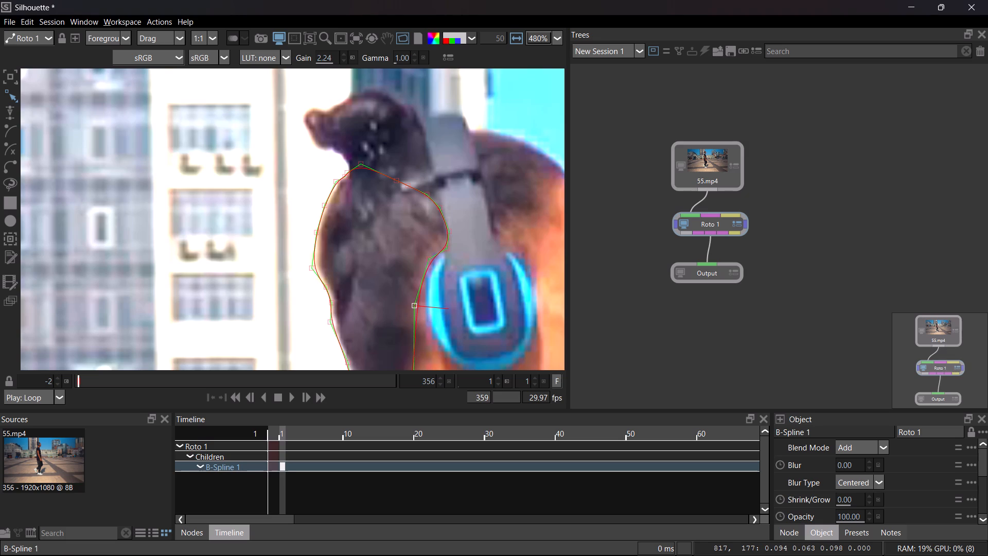
key(Right)
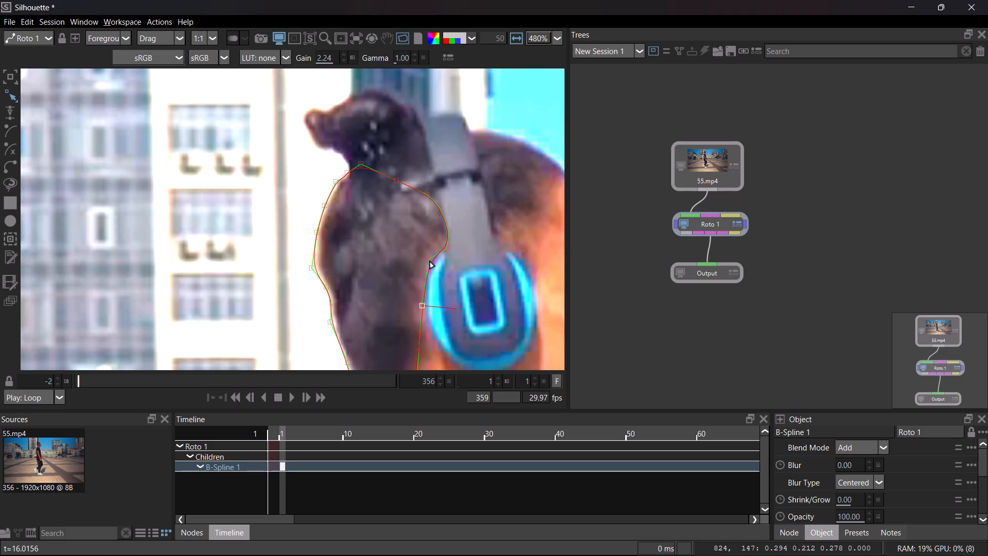
Move the hair spline control point at the blue ear cup's upper edge left and slightly up, off the cup into the hair.
click(432, 257)
key(Left)
key(Left)
key(Left)
key(Left)
key(Left)
key(Left)
key(Left)
key(Left)
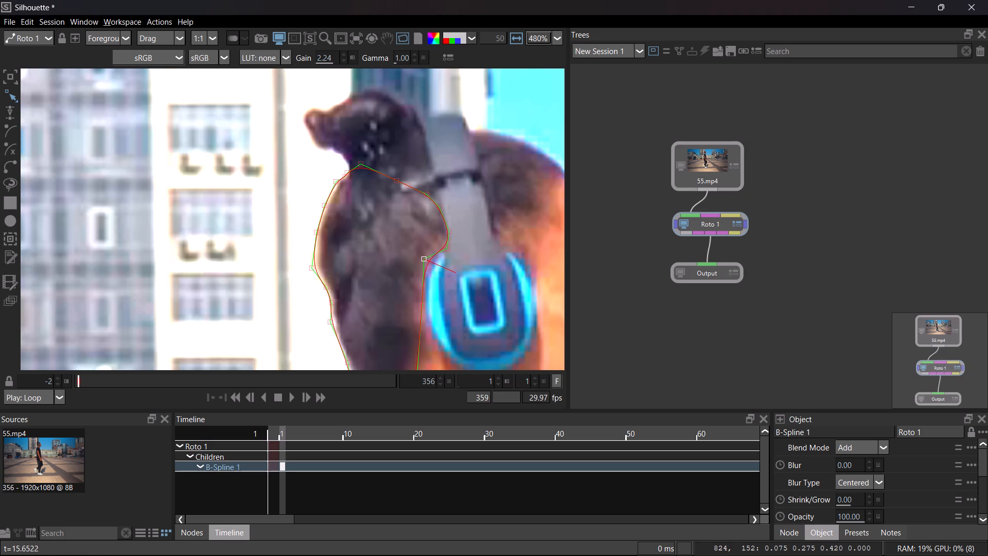
key(Up)
key(Up)
key(Up)
key(Up)
key(Up)
key(Up)
key(Up)
key(Up)
key(Left)
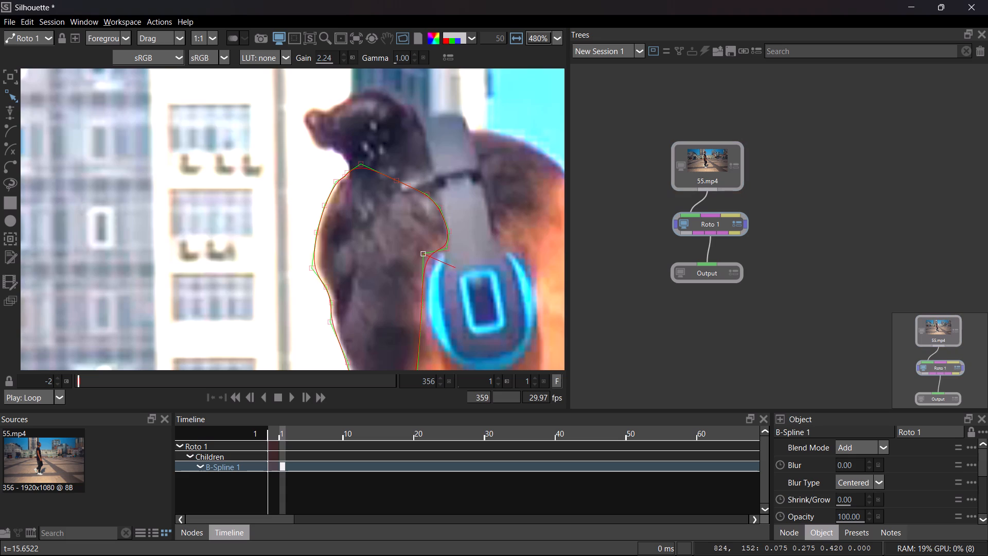
key(Left)
key(Left)
key(Left)
key(Up)
key(Up)
key(Up)
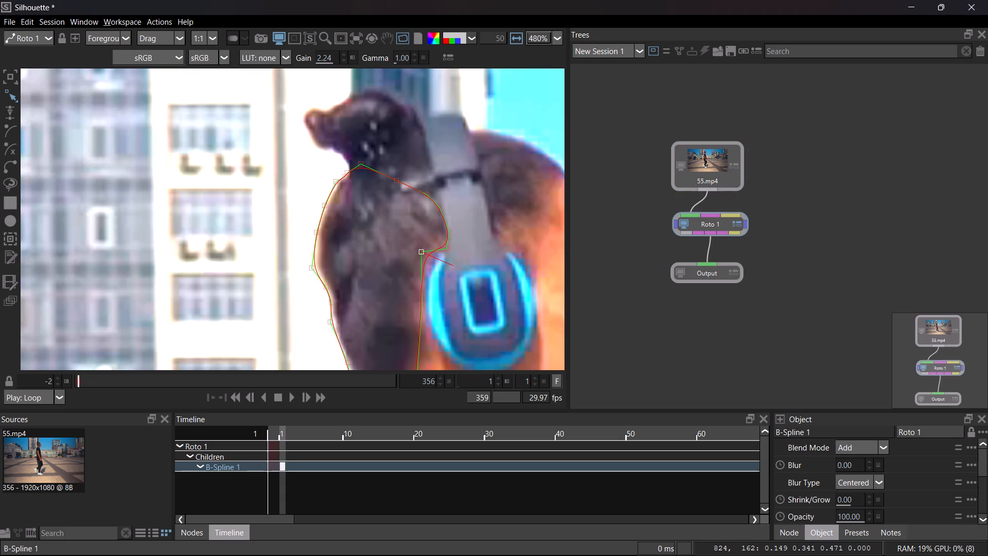
Nudge the next lower hair spline control point right, against the outer edge of the blue ear cup.
scroll(427, 310, down, 2)
middle_drag(427, 310, 389, 237)
scroll(389, 237, up, 16)
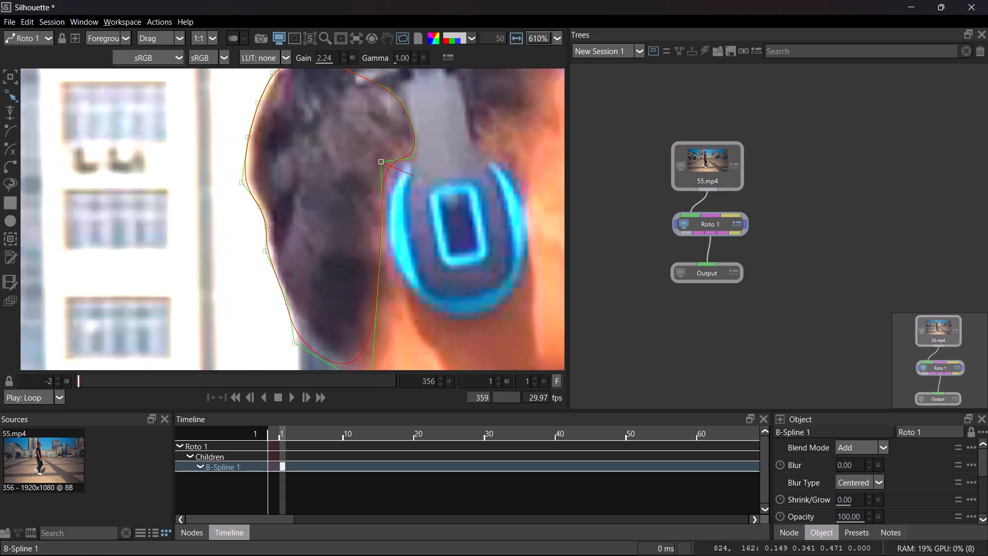
scroll(389, 237, up, 11)
click(378, 230)
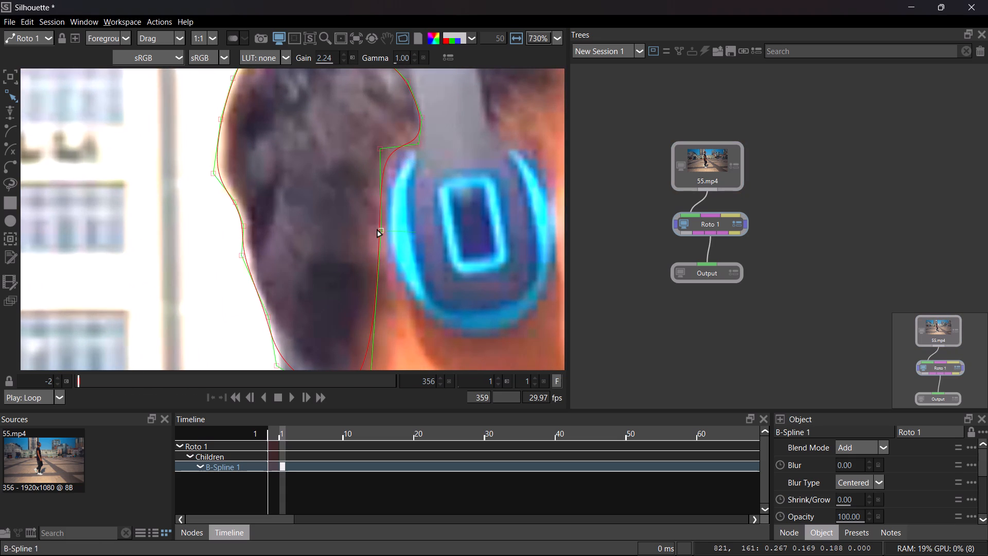
key(Right)
key(Right)
key(Right)
key(Right)
key(Right)
key(Right)
key(Right)
key(Right)
key(Right)
key(Right)
key(Right)
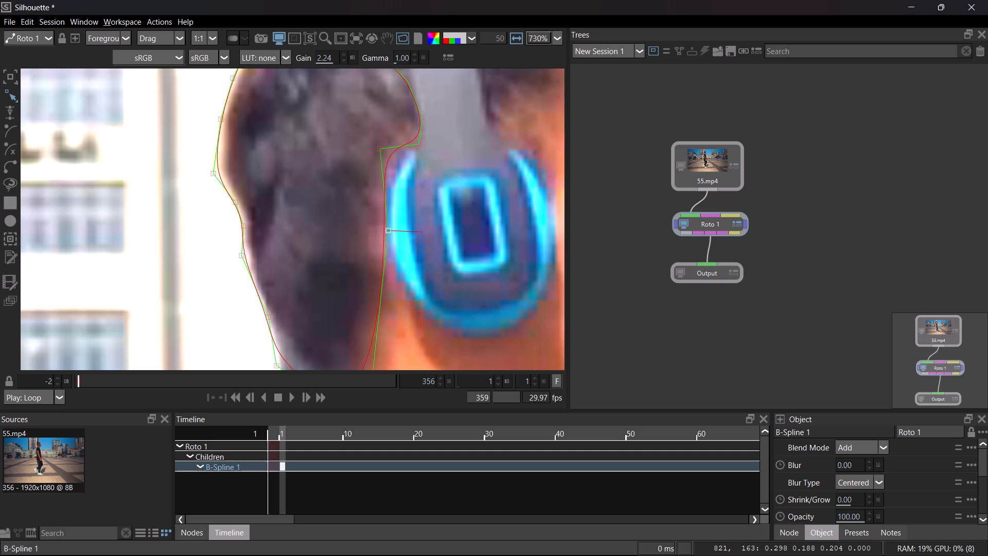
Add a control point to the hair spline beside the ear cup's lower part and move it right onto the cup's lower edge.
middle_drag(388, 309, 362, 225)
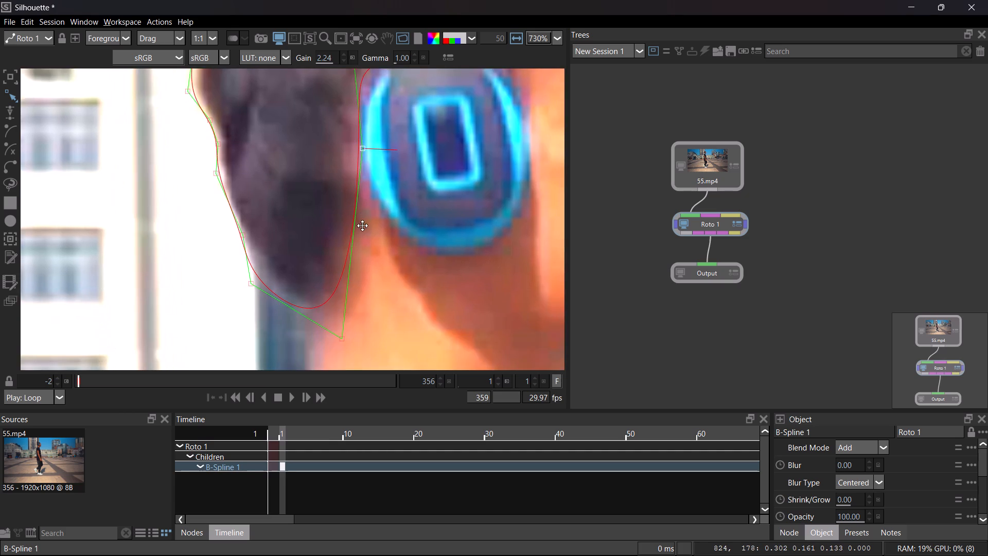
middle_drag(362, 225, 361, 225)
middle_drag(362, 235, 375, 272)
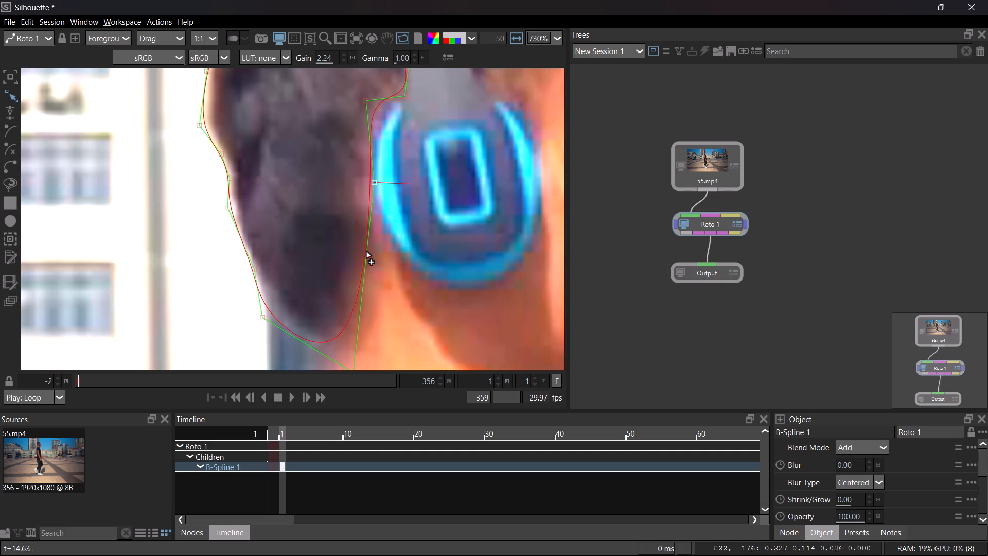
alt+click(366, 246)
click(366, 246)
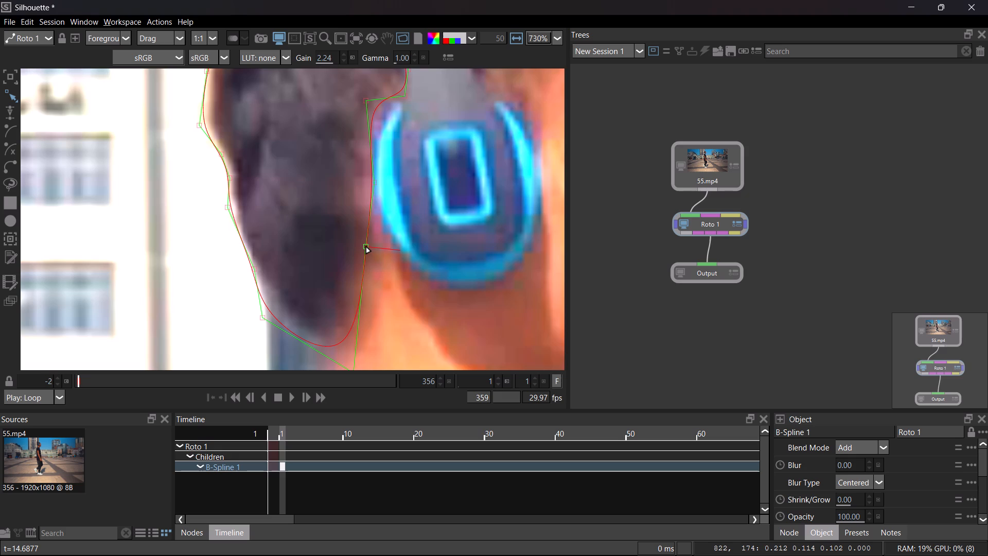
key(Right)
key(Right)
key(Right)
key(Right)
key(Right)
key(Right)
key(Right)
key(Right)
key(Right)
key(Right)
key(Right)
key(Right)
key(Right)
key(Right)
key(Right)
key(Right)
key(Right)
key(Right)
key(Right)
key(Right)
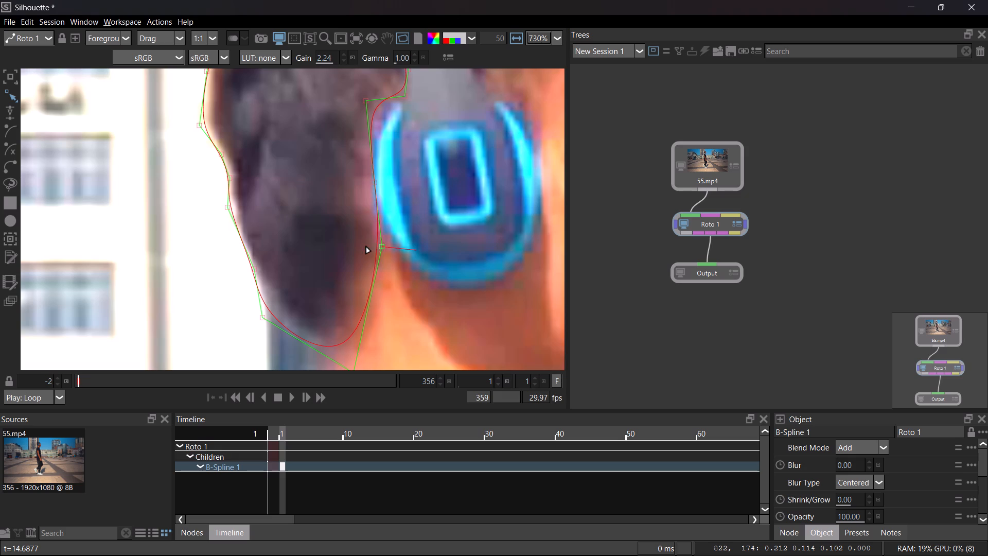
key(Left)
key(Left)
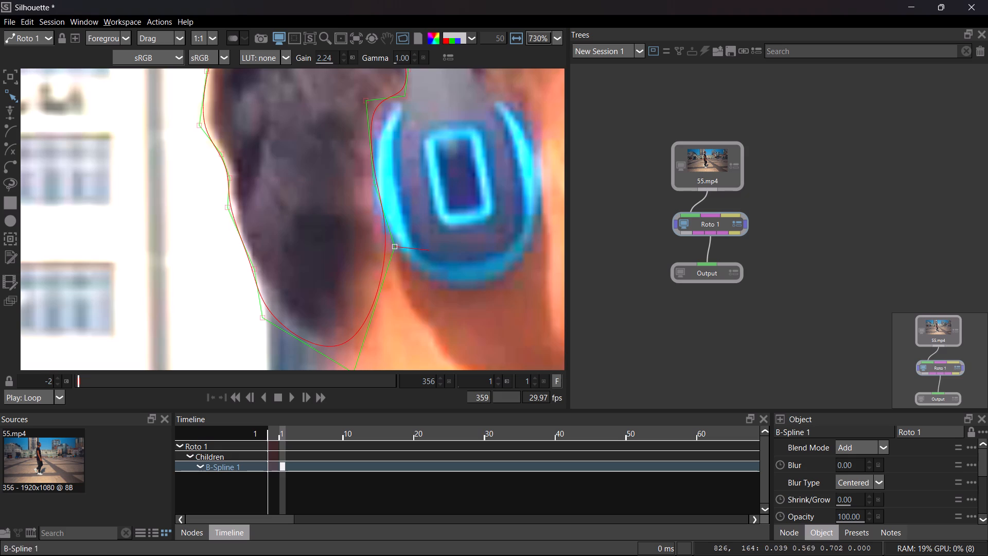
Move the control point beside the middle of the ear cup left, so the hair curve clears the cup's blue rim.
click(372, 178)
click(378, 183)
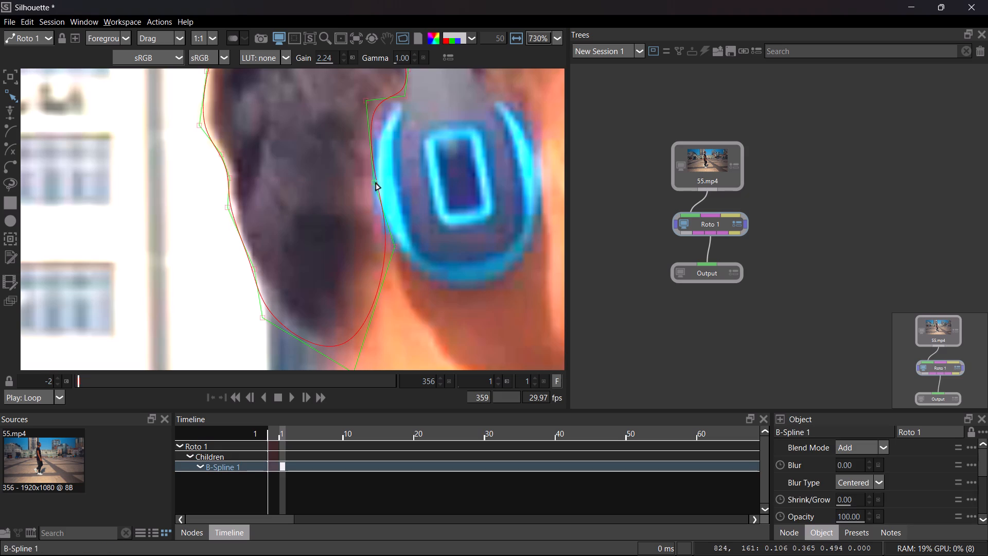
click(375, 183)
key(Left)
key(Left)
key(Left)
key(Left)
key(Left)
key(Left)
key(Left)
key(Left)
key(Left)
key(Left)
key(Left)
key(Left)
key(Left)
key(Left)
key(Left)
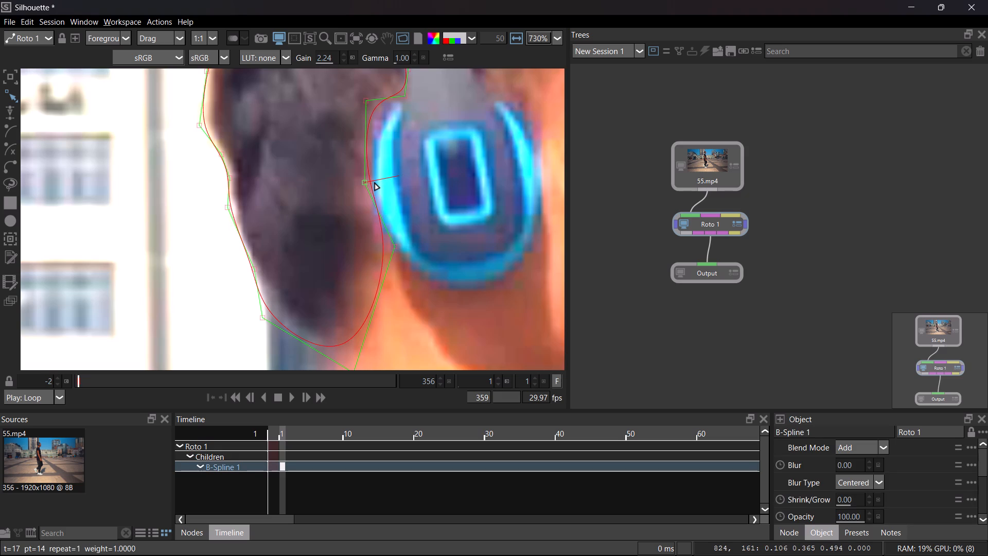
key(Left)
Move the control point at the top of the ear cup right, bringing the curve closer to the cup's upper corner.
click(365, 102)
key(Right)
key(Right)
key(Right)
key(Right)
key(Right)
key(Right)
key(Right)
key(Right)
key(Right)
key(Right)
key(Right)
key(Right)
key(Right)
key(Right)
key(Right)
key(Right)
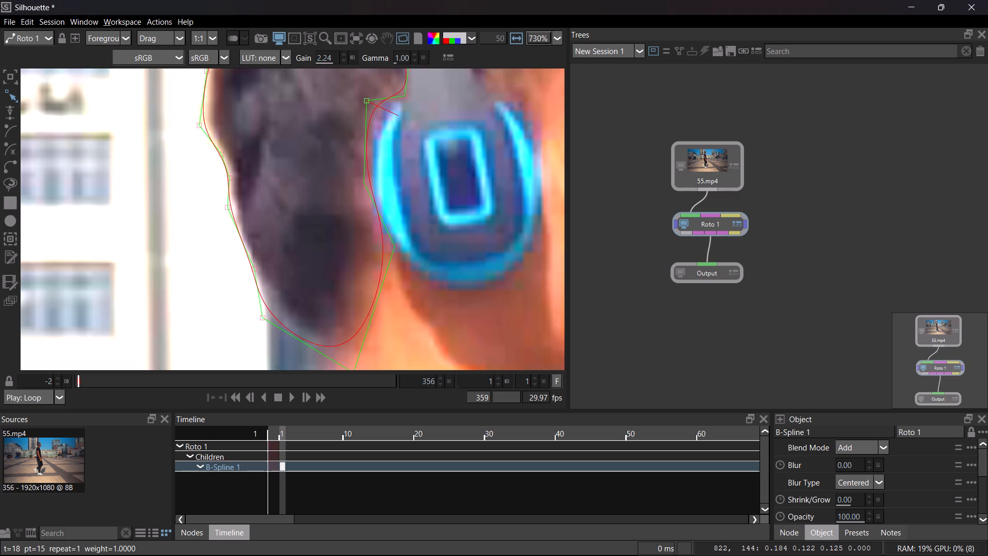
Move the control point at the ear cup's lower edge slightly up and left, pulling the hair curve off the cup.
click(394, 241)
key(Left)
click(381, 232)
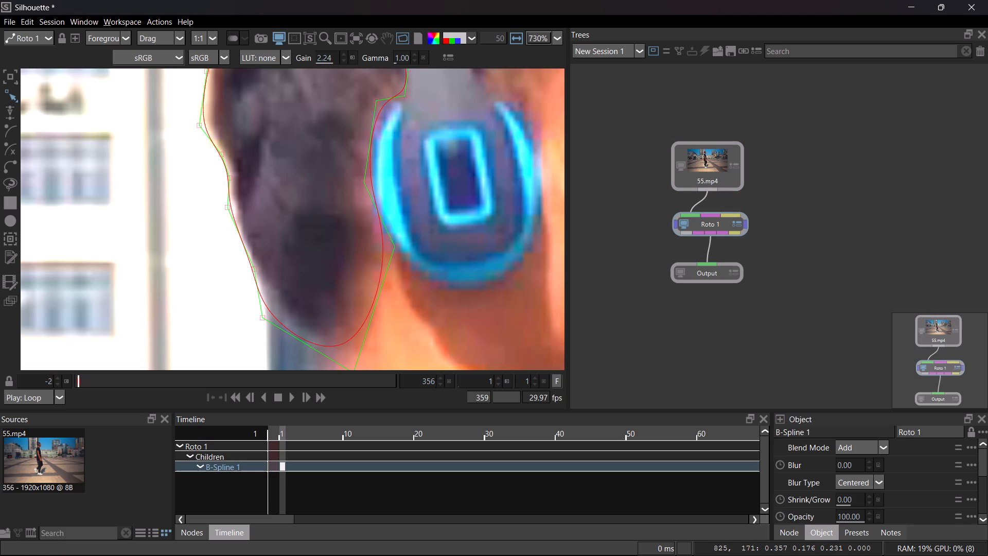
click(395, 248)
key(Up)
key(Up)
key(Up)
key(Up)
key(Up)
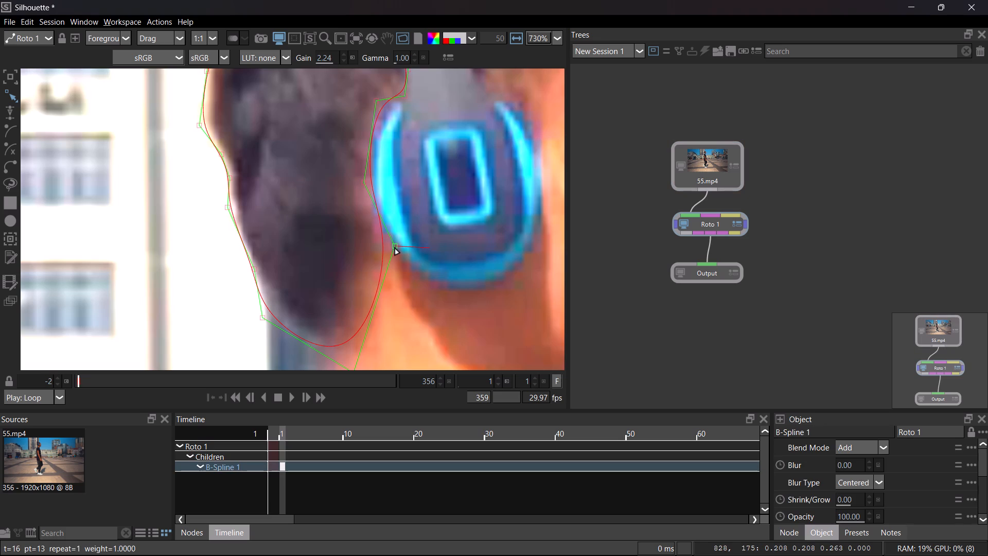
key(Left)
key(Left)
key(Left)
key(Left)
key(Left)
key(Left)
key(Left)
key(Left)
key(Left)
key(Left)
key(Left)
key(Left)
key(Left)
key(Left)
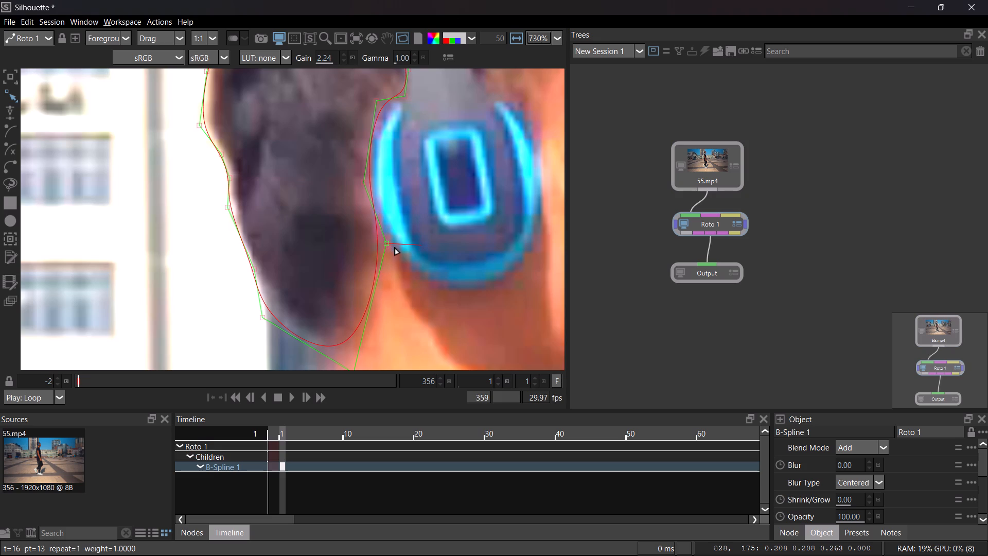
key(Left)
key(Left)
key(Left)
key(Left)
key(Left)
click(381, 237)
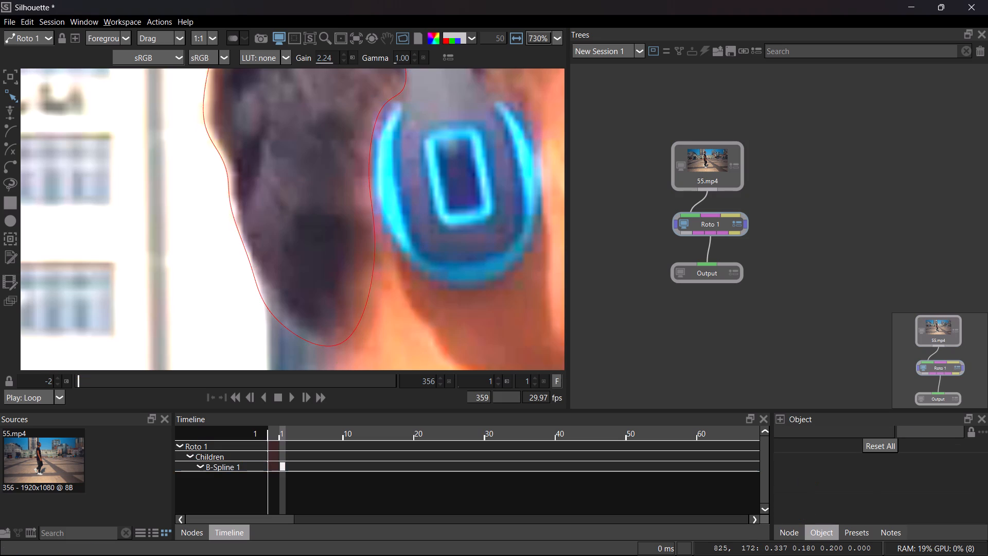
Add a hair spline control point just above the one at the cup's lower edge and nudge it right toward the cup.
click(373, 228)
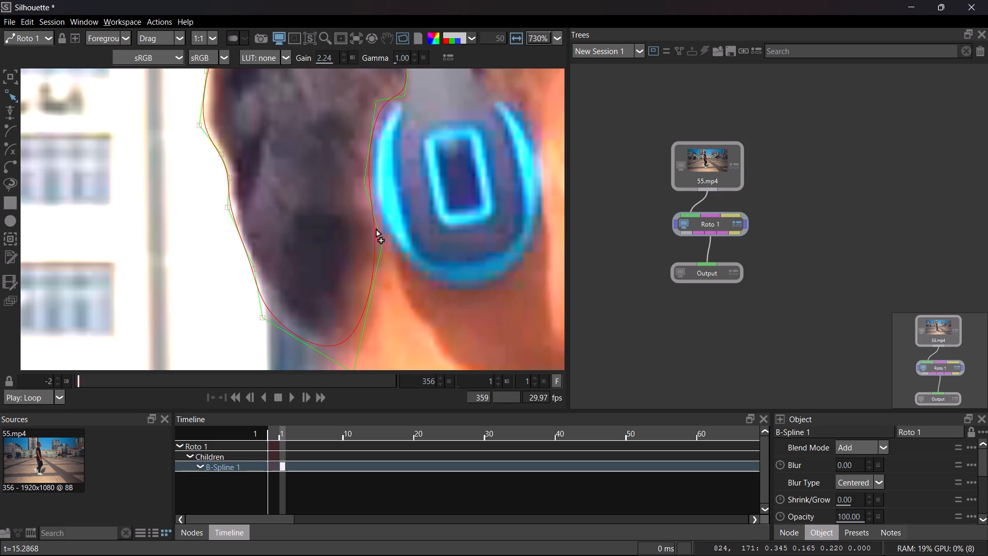
alt+click(374, 228)
click(374, 228)
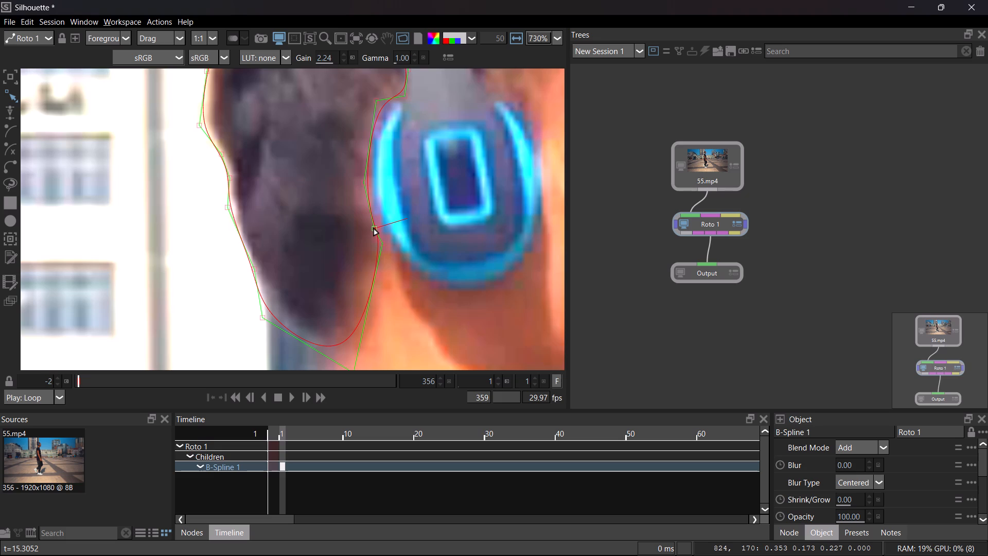
key(Right)
key(Right)
key(Right)
key(Right)
key(Right)
key(Right)
key(Right)
key(Right)
key(Right)
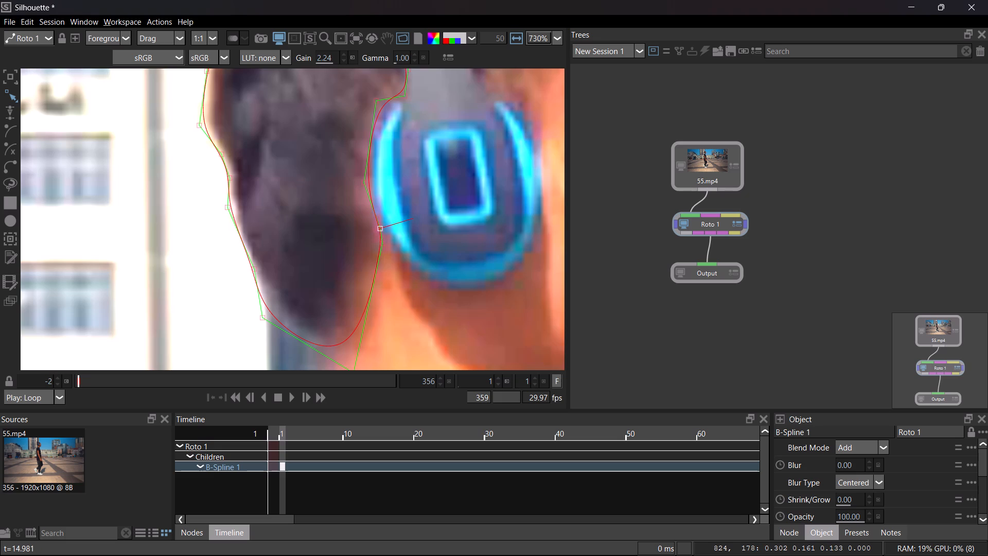
key(Left)
key(Right)
key(Right)
Move the hair spline control point at the ear cup's lower edge slightly down and right, bringing the curve closer to the blue rim.
click(383, 243)
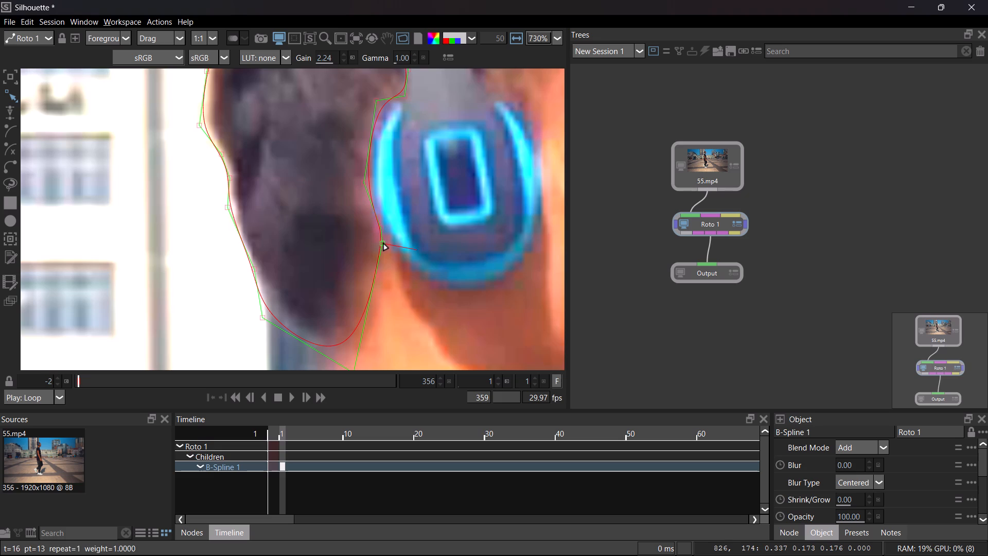
key(Down)
key(Down)
key(Down)
key(Down)
key(Down)
key(Down)
key(Down)
key(Right)
key(Right)
key(Right)
key(Right)
key(Right)
key(Right)
key(Right)
key(Right)
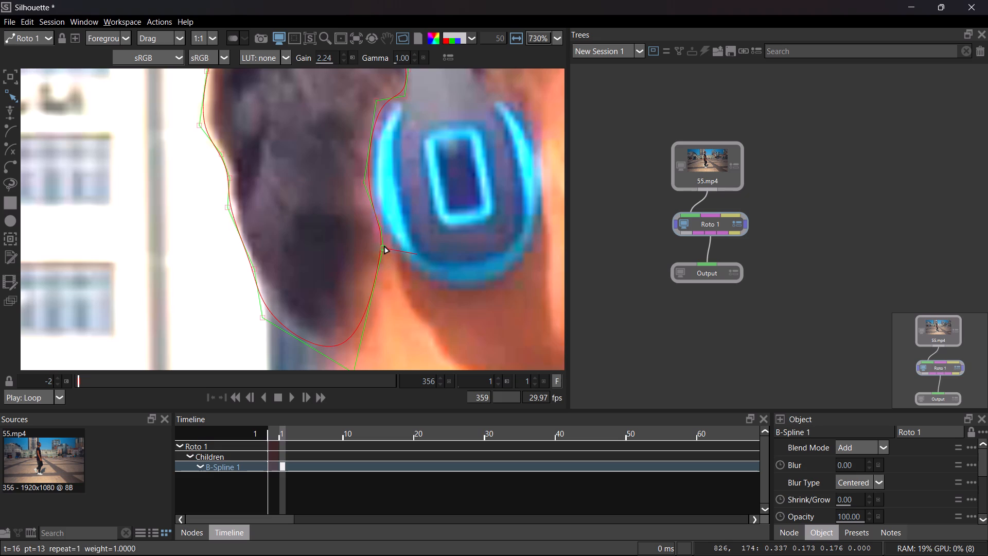
key(Right)
key(Right)
key(Right)
key(Right)
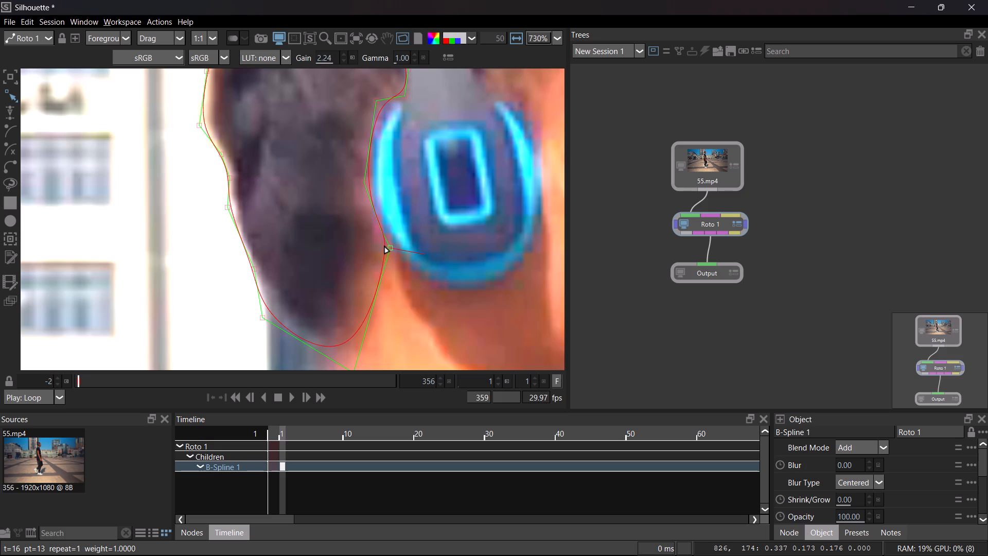
key(Right)
key(Right)
key(Right)
key(Right)
key(Left)
key(Left)
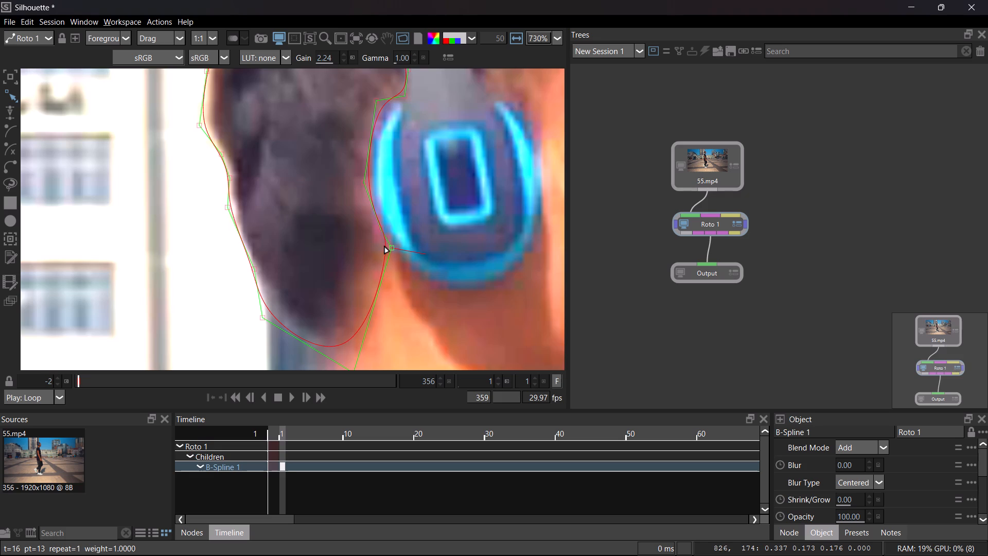
Add a control point on the hair curve below the cup's lower edge and move it right to just under the cup's bottom rim.
click(383, 274)
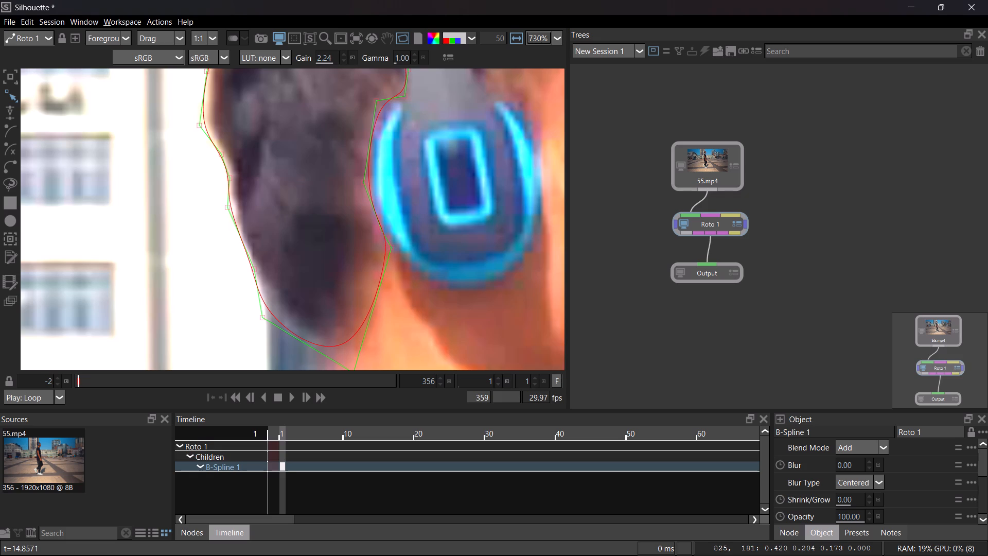
click(379, 276)
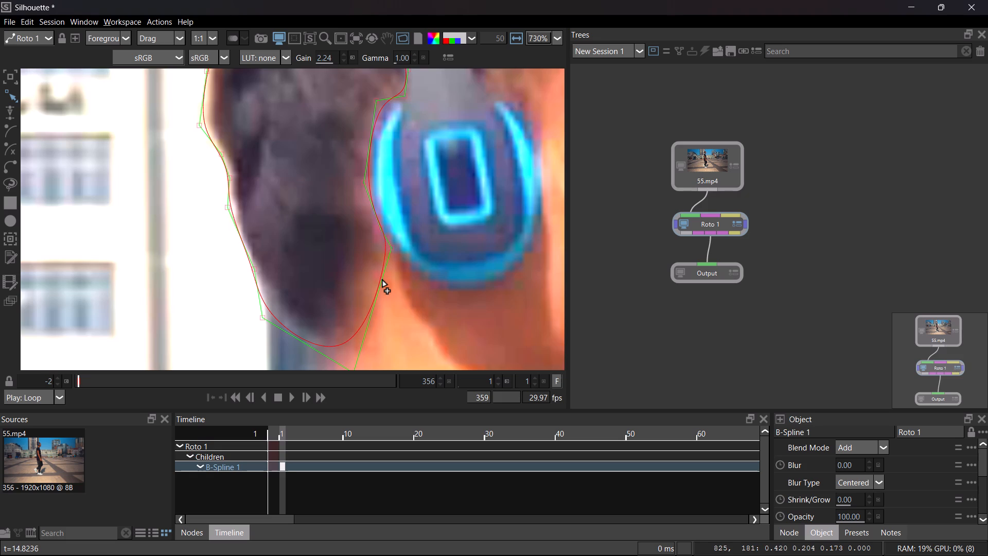
alt+click(382, 280)
click(382, 280)
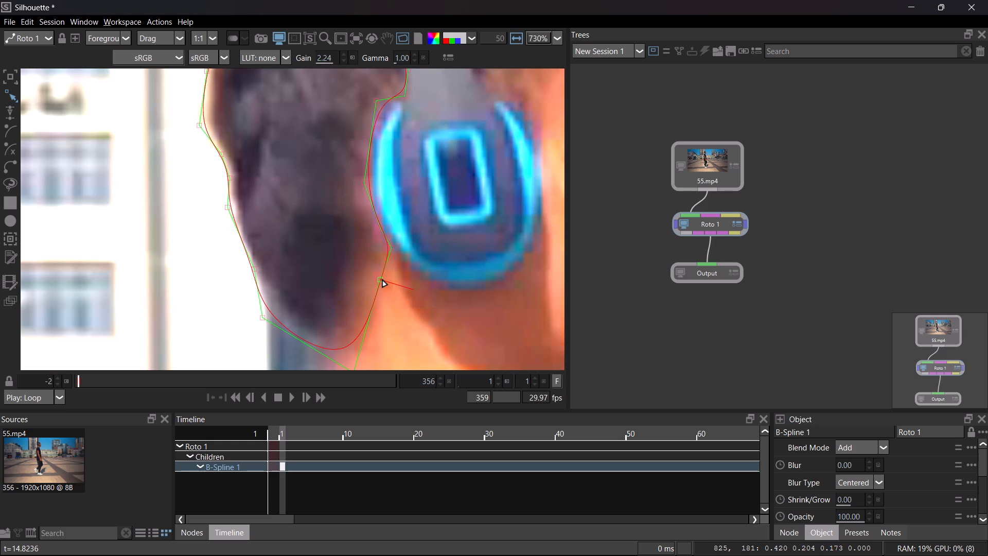
key(Right)
key(Right)
key(Right)
key(Right)
key(Right)
key(Right)
key(Right)
key(Right)
key(Right)
key(Right)
key(Right)
key(Right)
key(Right)
key(Right)
key(Right)
key(Right)
key(Right)
key(Right)
key(Right)
key(Right)
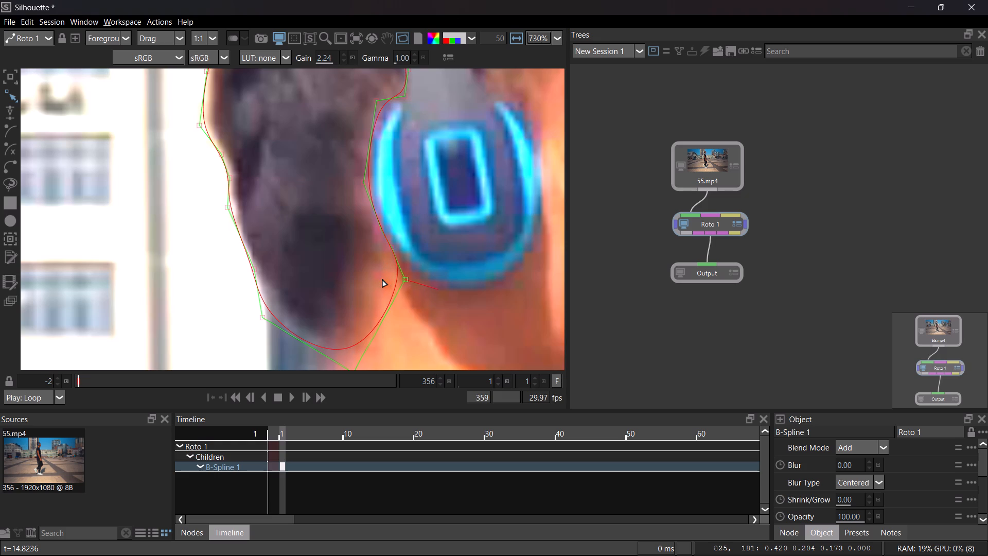
key(Right)
key(Right)
key(Right)
key(Right)
key(Right)
key(Right)
key(Right)
key(Right)
key(Right)
key(Right)
key(Right)
key(Right)
key(Right)
key(Right)
key(Right)
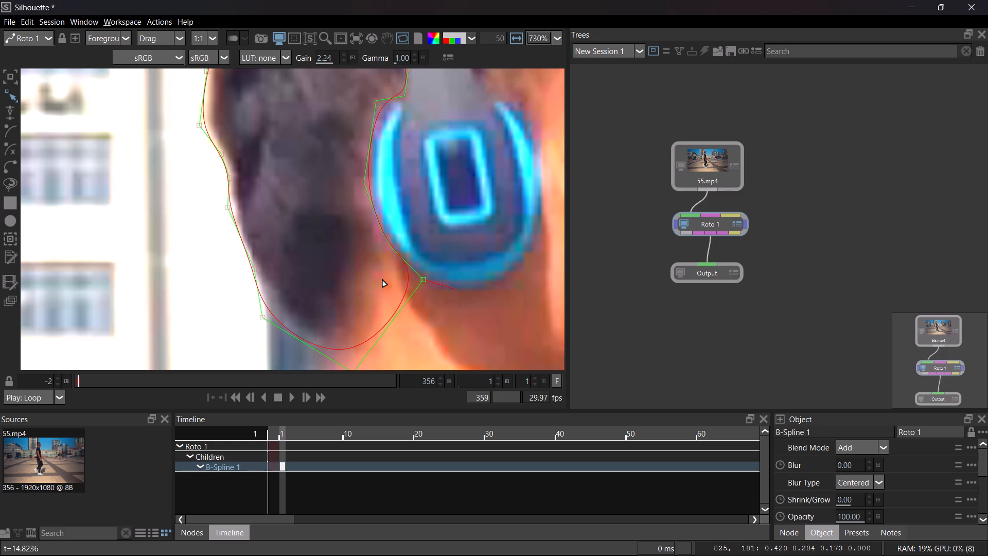
key(Right)
key(Right)
key(Right)
key(Right)
key(Right)
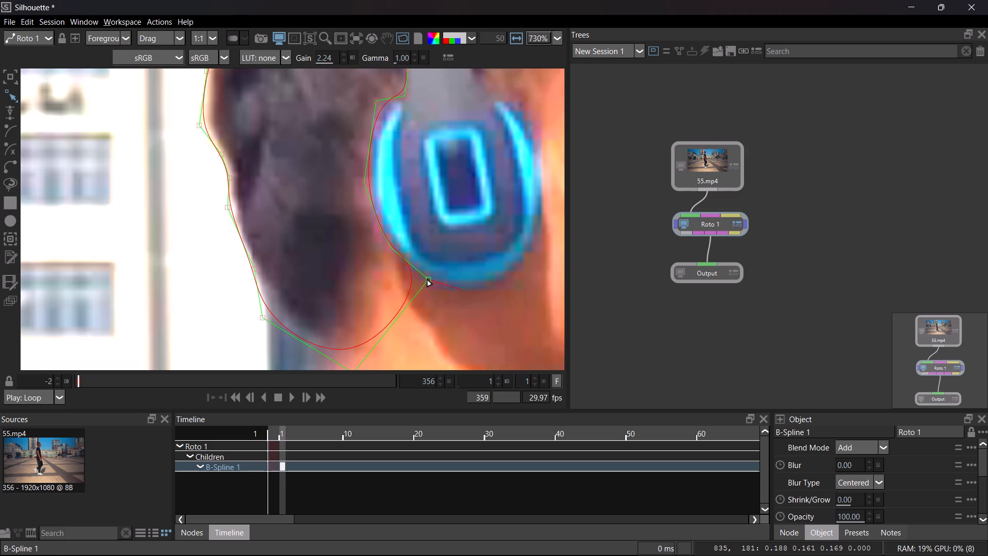
key(Left)
key(Left)
key(Left)
key(Left)
key(Left)
key(Left)
key(Left)
key(Left)
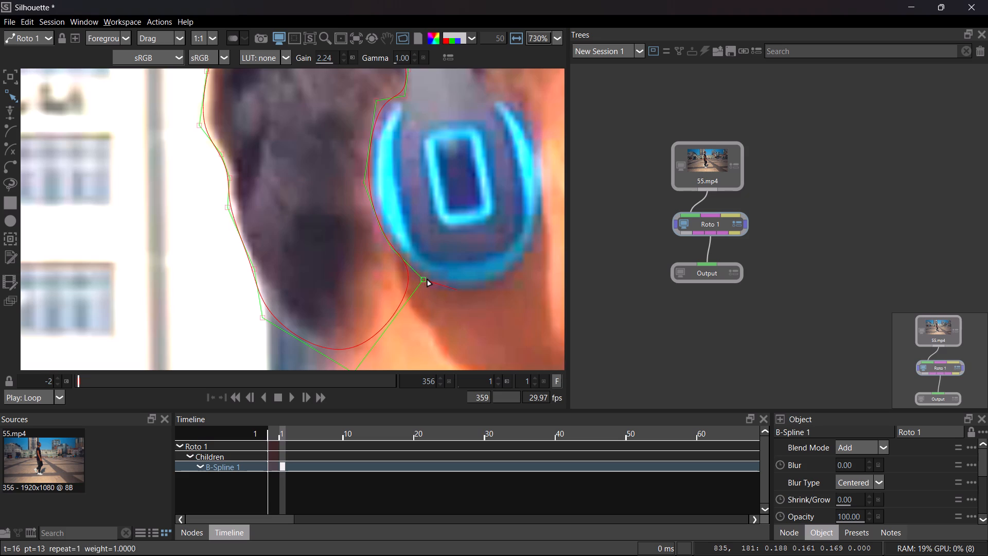
key(Left)
key(Left)
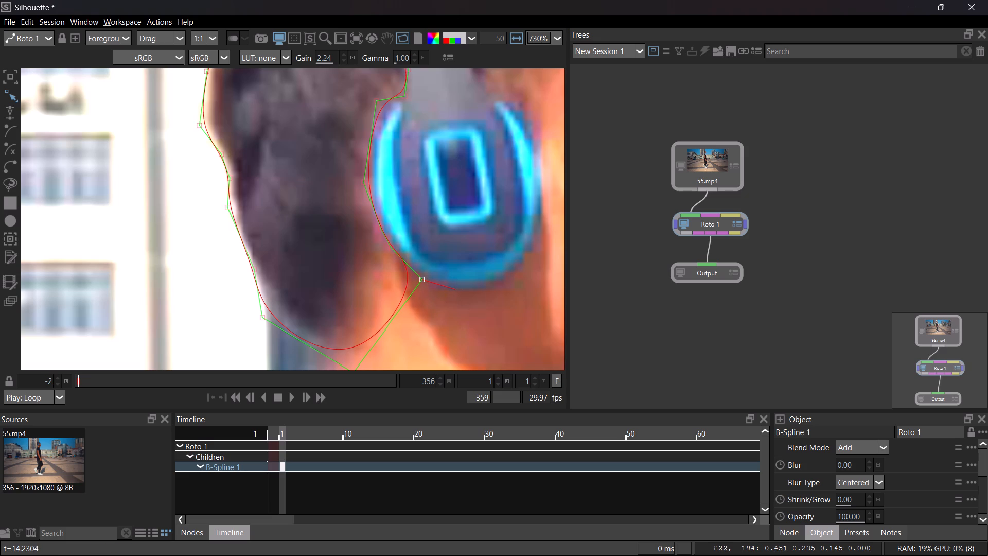
Add another control point on the hair curve below the ear cup and move it slightly down and far right onto the neck.
click(365, 337)
alt+click(398, 302)
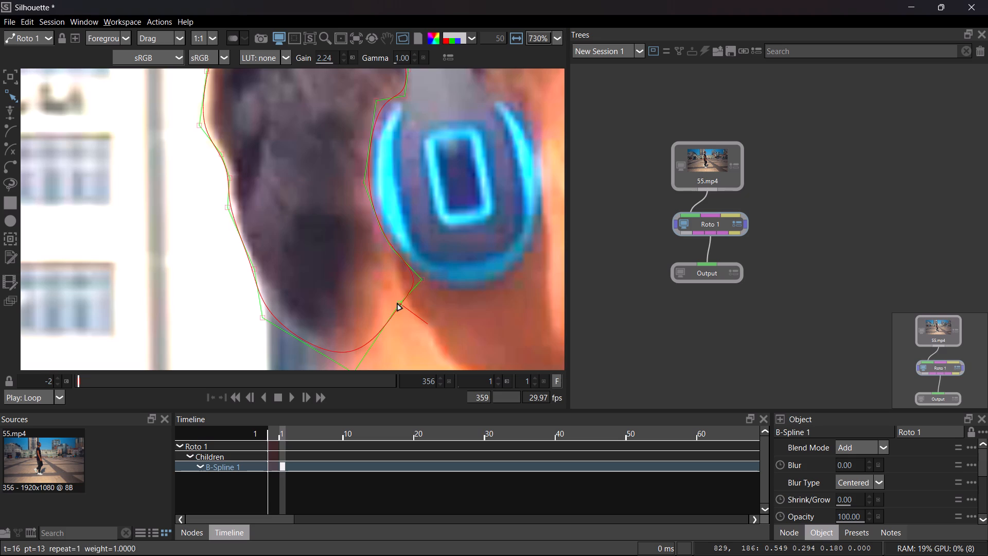
key(Down)
key(Down)
key(Down)
key(Down)
key(Down)
key(Down)
key(Down)
key(Down)
key(Down)
key(Down)
key(Down)
key(Down)
key(Down)
key(Down)
key(Down)
key(Down)
key(Down)
key(Down)
key(Down)
key(Right)
key(Right)
key(Right)
key(Right)
key(Right)
key(Right)
key(Right)
key(Right)
key(Right)
key(Right)
key(Right)
key(Right)
key(Right)
key(Right)
key(Right)
key(Right)
key(Right)
key(Right)
key(Right)
key(Right)
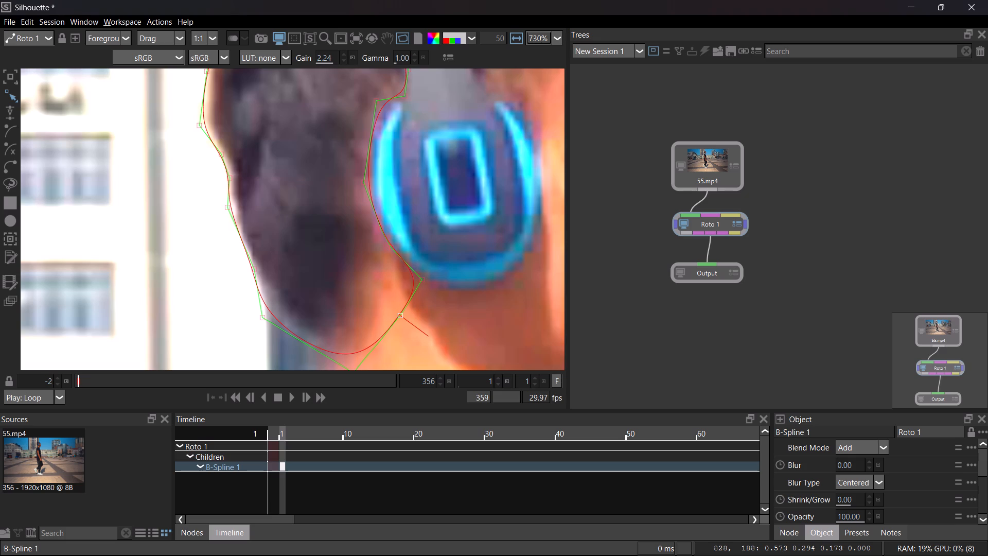
key(Right)
key(Right)
key(Right)
key(Right)
key(Right)
key(Right)
key(Right)
key(Right)
key(Right)
key(Right)
key(Right)
key(Right)
key(Right)
key(Right)
key(Right)
key(Right)
key(Right)
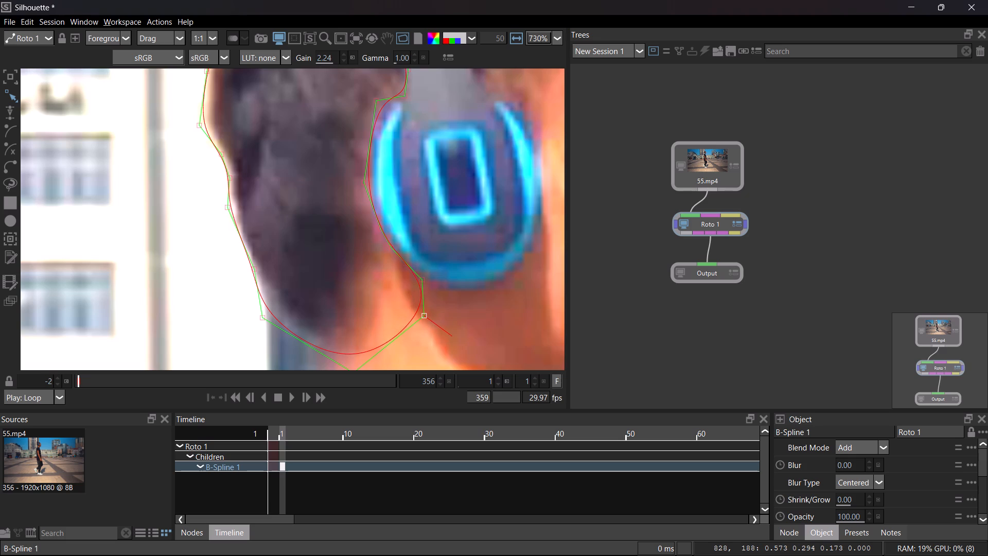
key(Right)
key(Right)
key(Right)
key(Right)
key(Right)
key(Right)
key(Right)
key(Right)
key(Right)
key(Right)
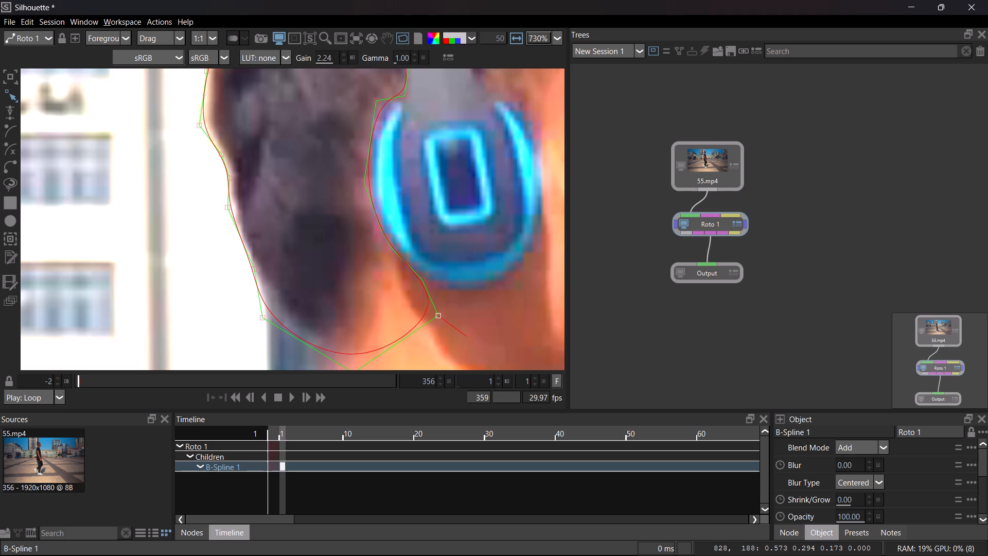
Nudge the hair spline control point just under the ear cup's lower rim slightly left, away from the cup.
click(419, 279)
key(Left)
key(Left)
key(Left)
key(Left)
key(Left)
key(Left)
key(Left)
key(Left)
key(Left)
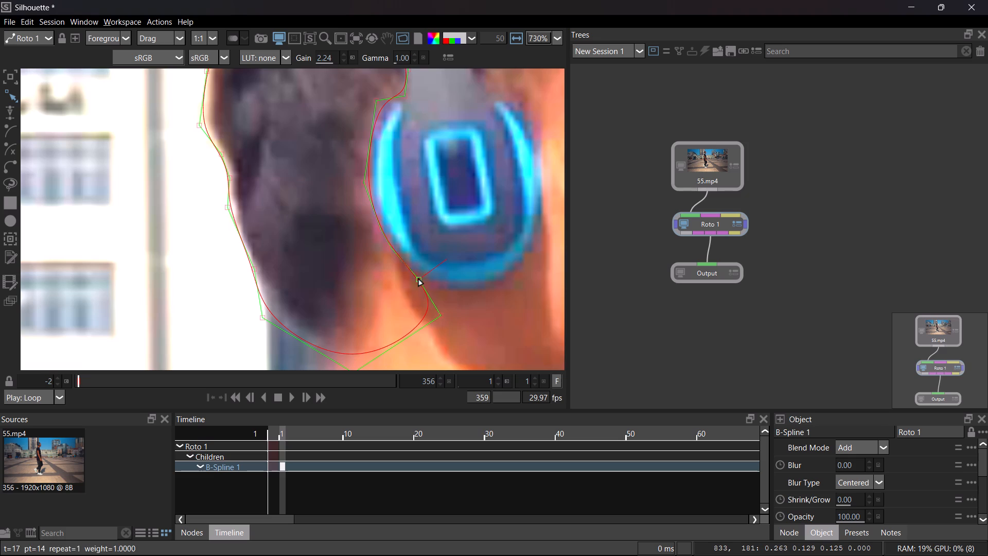
Nudge the hair spline control point beside the ear cup's lower-left rim slightly left.
click(391, 250)
key(Left)
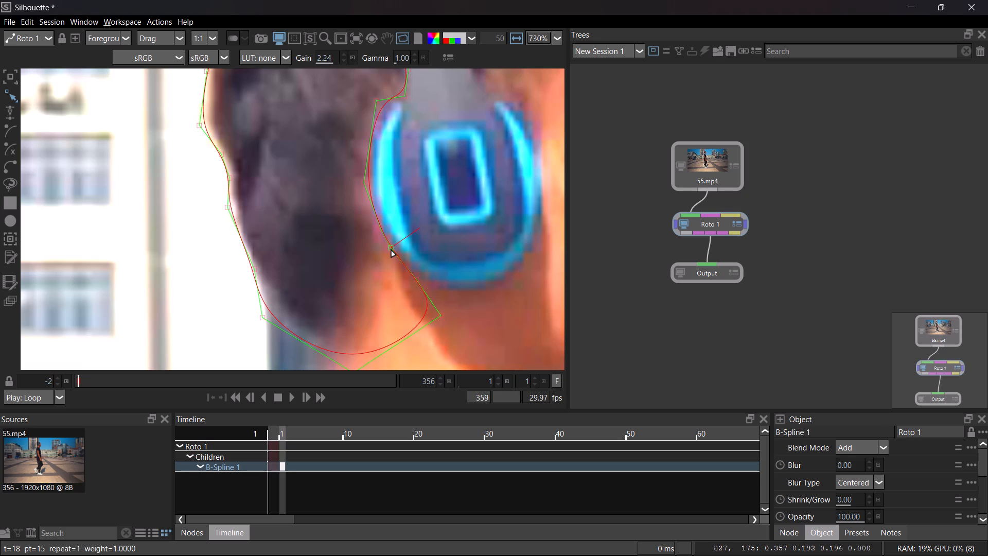
key(Left)
key(Left)
key(Left)
Move the hair spline control point under the ear cup's lower rim slightly up and left to follow the blue edge.
click(416, 278)
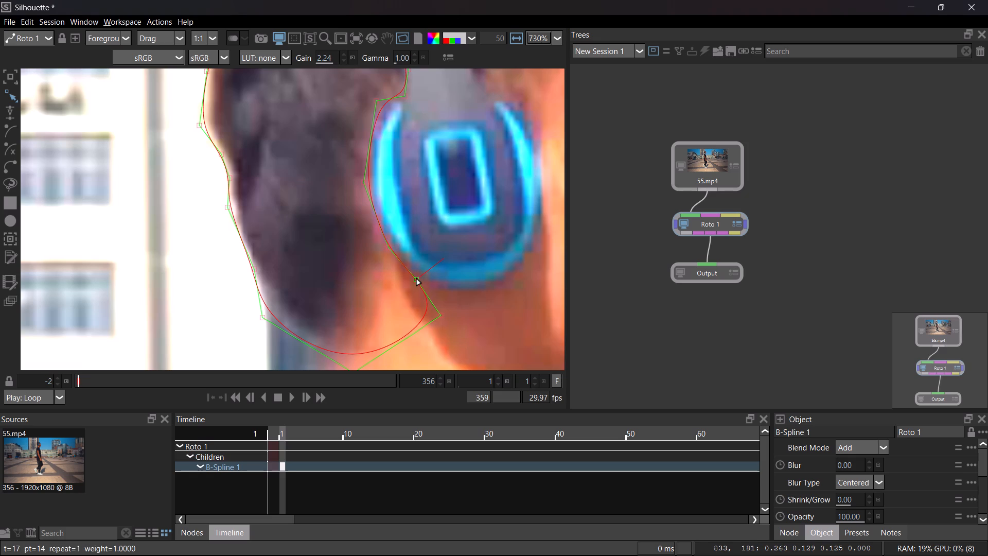
key(Up)
key(Up)
key(Up)
key(Up)
key(Up)
key(Up)
key(Up)
key(Right)
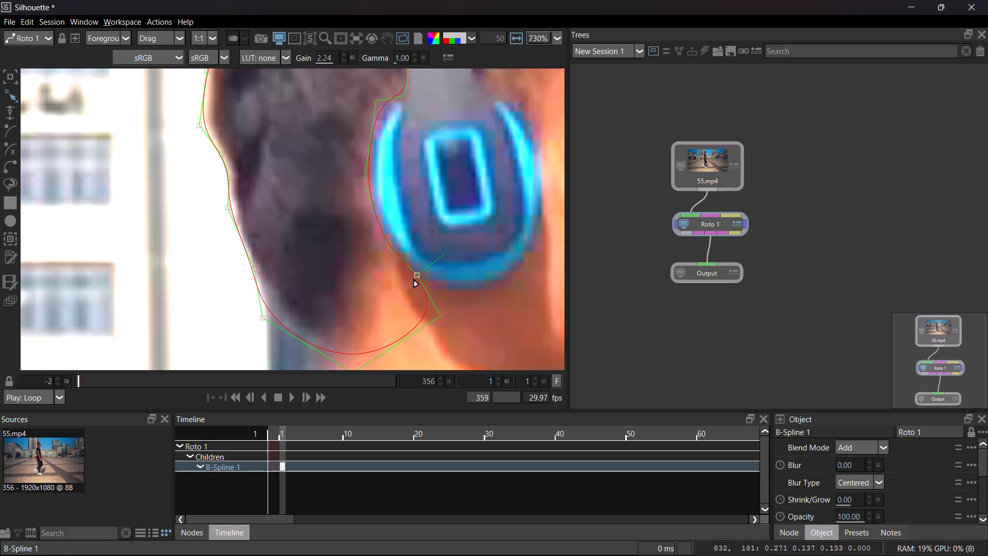
key(Right)
key(Left)
key(Left)
key(Left)
key(Left)
key(Left)
key(Left)
key(Left)
key(Left)
key(Left)
key(Left)
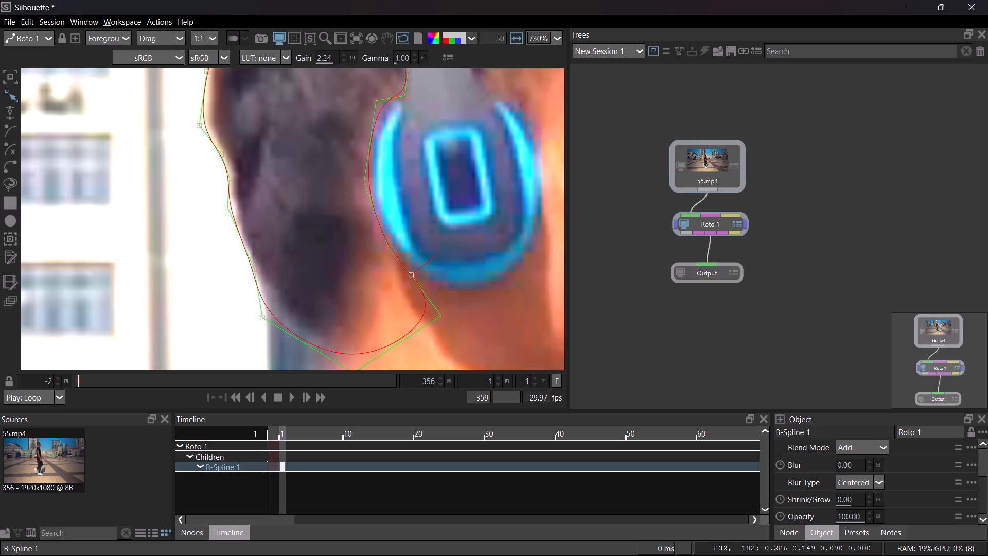
key(Down)
key(Down)
key(Right)
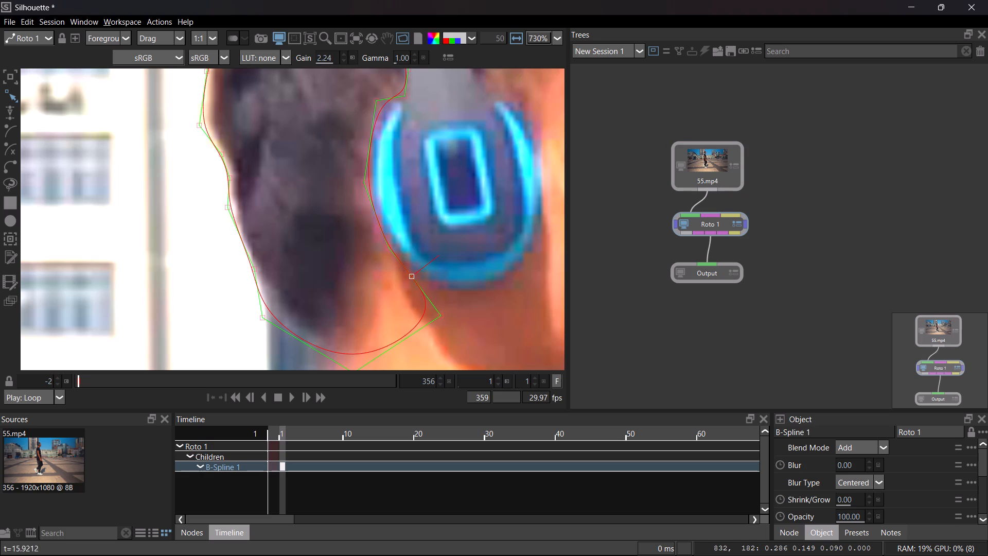
Move the hair spline control point on the neck up and right to just beneath the ear cup's bottom rim.
click(438, 315)
key(Up)
key(Up)
key(Up)
key(Up)
key(Up)
key(Up)
key(Up)
key(Up)
key(Up)
key(Up)
key(Up)
key(Up)
key(Up)
key(Up)
key(Up)
key(Up)
key(Up)
key(Up)
key(Up)
key(Up)
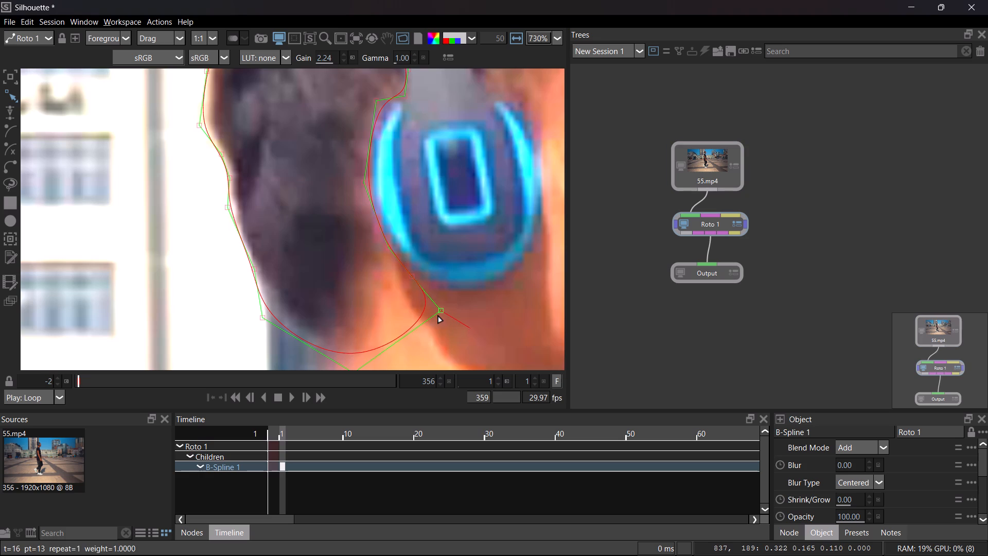
key(Right)
key(Right)
key(Right)
key(Right)
key(Right)
key(Right)
key(Right)
key(Right)
key(Right)
key(Right)
key(Right)
key(Right)
key(Right)
key(Right)
key(Right)
key(Right)
key(Right)
key(Right)
key(Right)
key(Right)
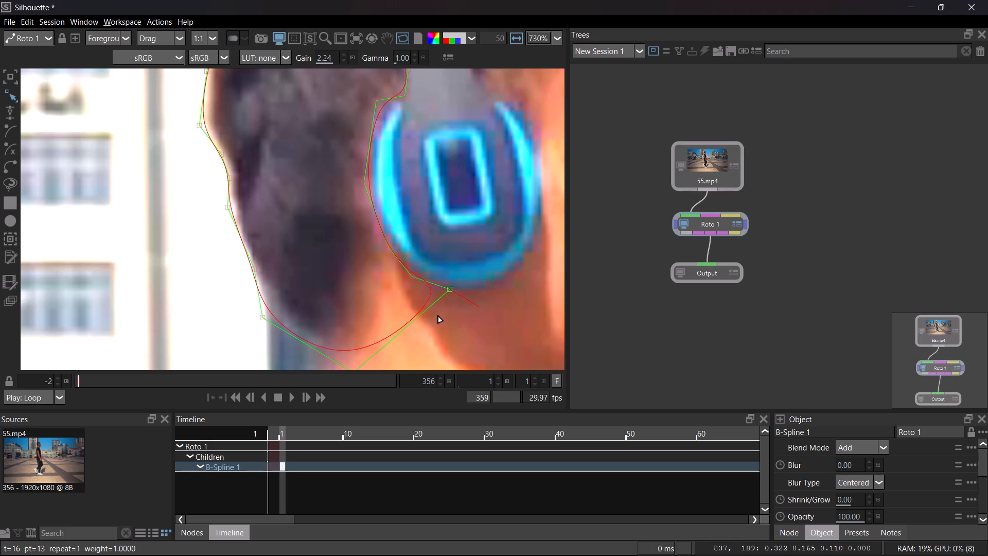
key(Left)
key(Left)
key(Left)
key(Left)
key(Left)
key(Left)
key(Down)
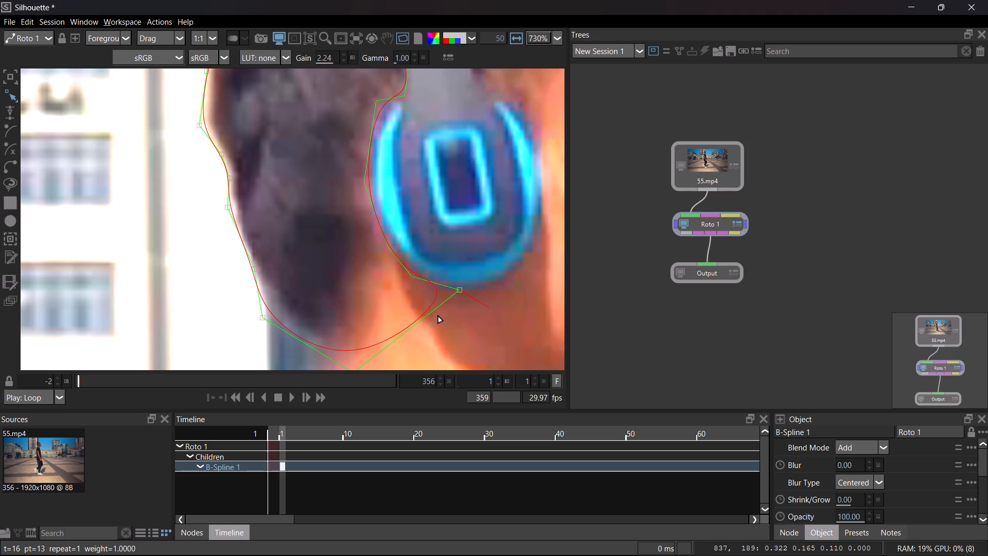
key(Down)
key(Down)
key(Down)
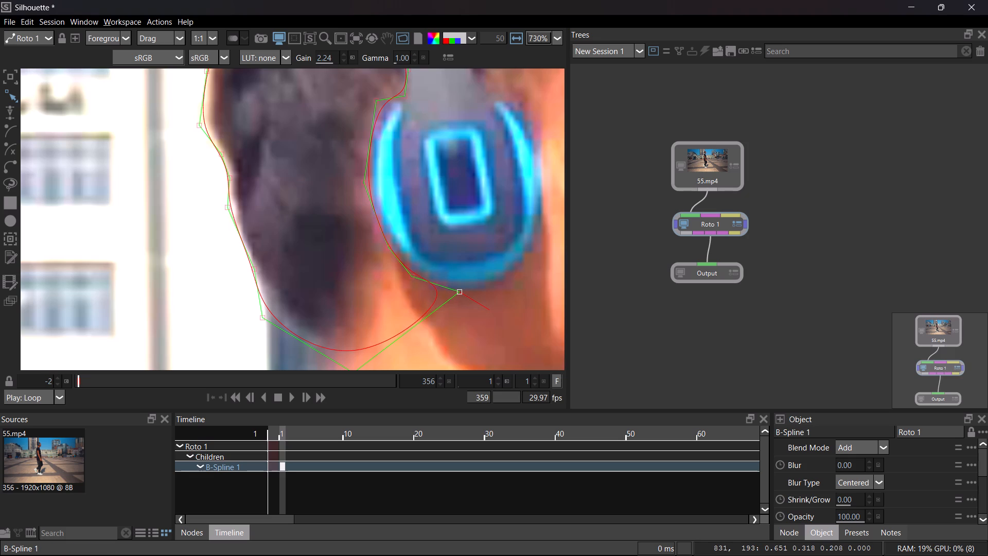
Move the hair spline control point at the ear cup's upper-left tip slightly left and up, off the blue rim.
scroll(373, 341, down, 1)
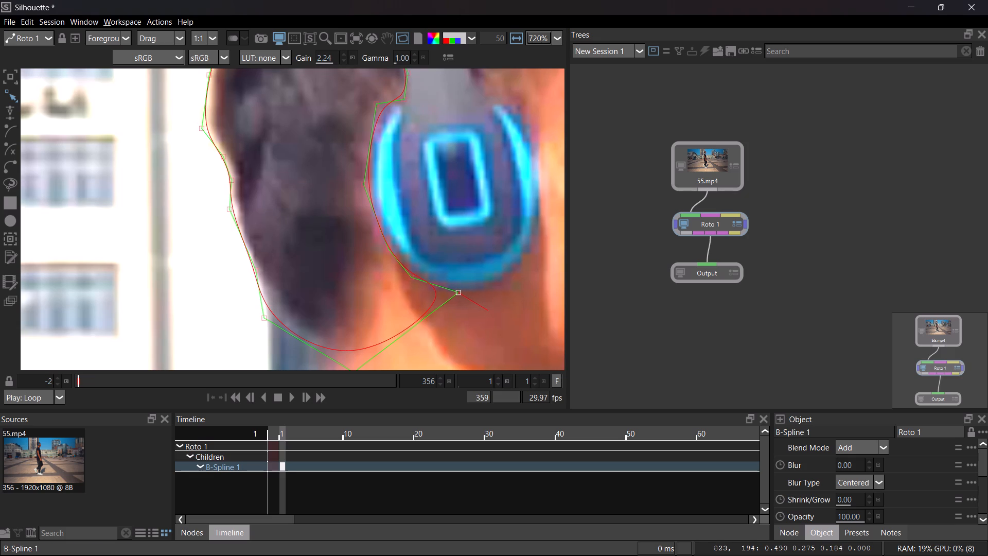
scroll(373, 341, down, 18)
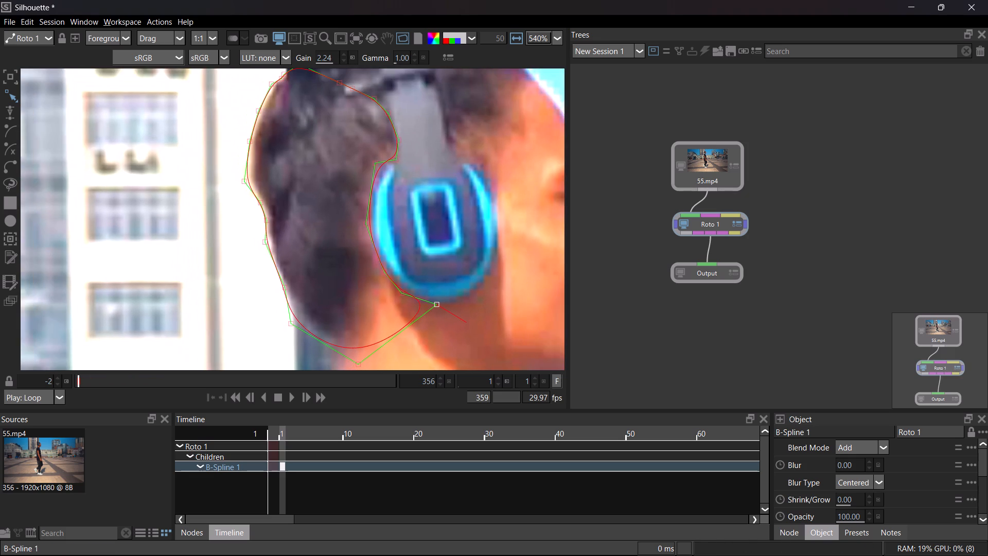
scroll(350, 157, up, 20)
scroll(350, 157, up, 14)
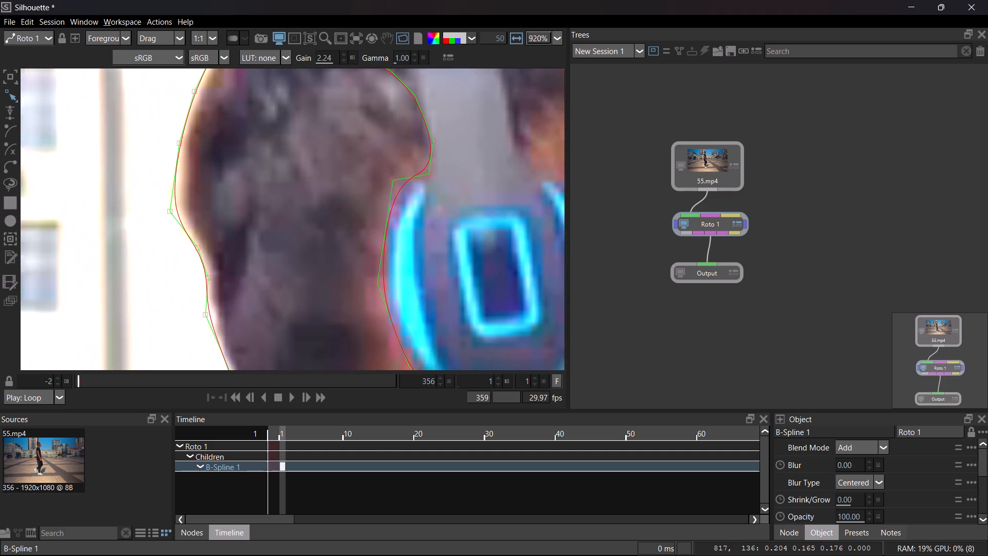
scroll(350, 134, up, 20)
scroll(350, 134, up, 20)
scroll(350, 134, up, 5)
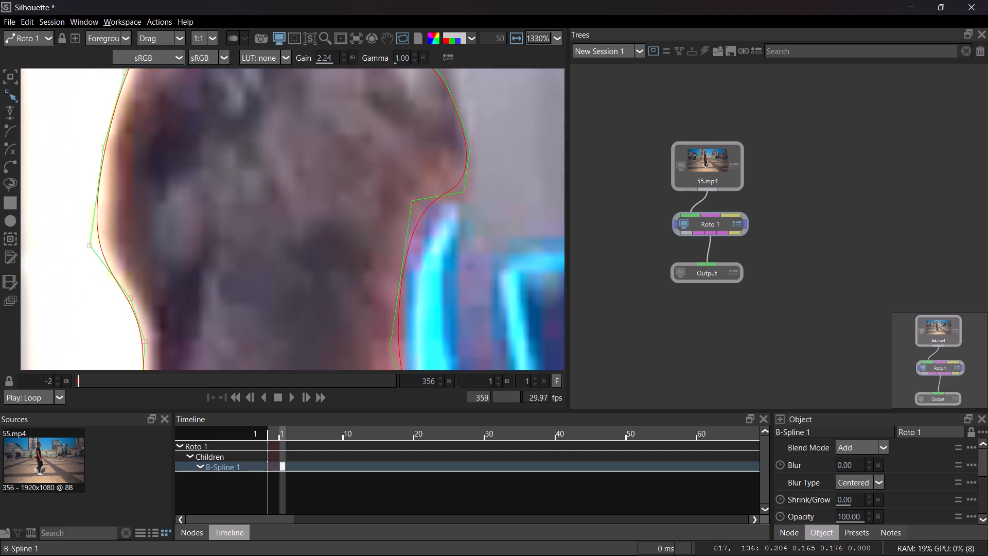
scroll(350, 134, up, 15)
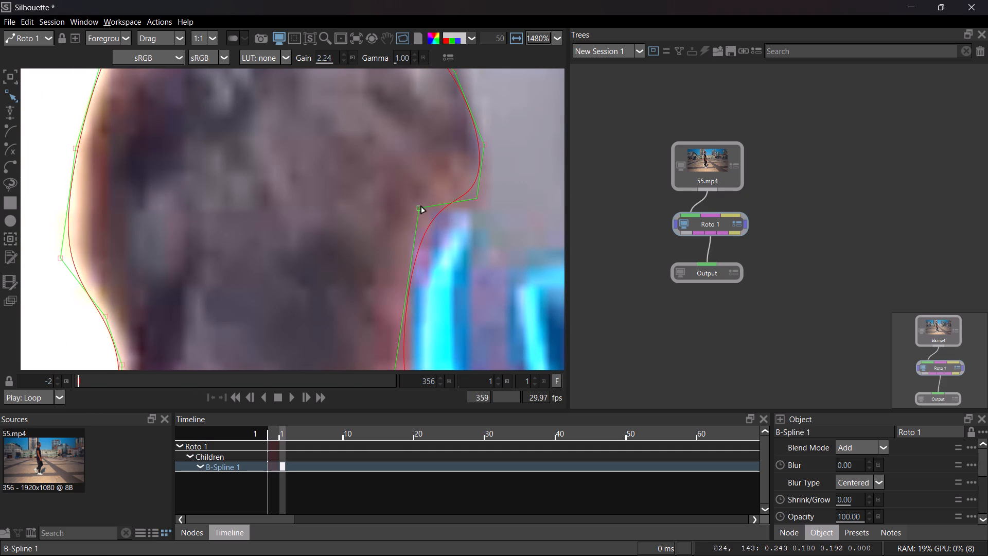
click(419, 206)
key(Left)
key(Left)
key(Left)
key(Left)
key(Left)
key(Left)
key(Left)
key(Left)
key(Left)
key(Left)
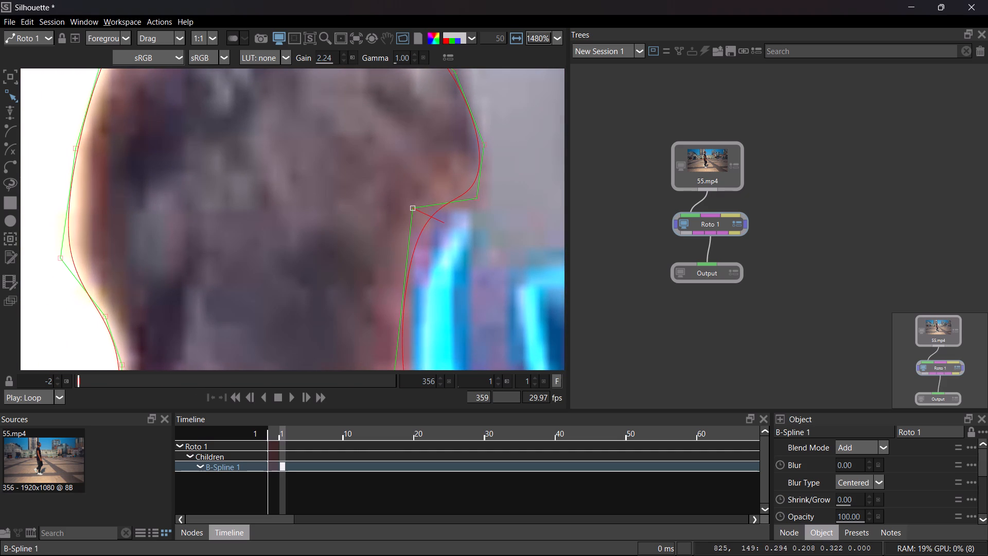
key(Up)
key(Up)
key(Up)
key(Up)
key(Up)
key(Up)
key(Up)
Move the hair spline control point where the grey headband meets the cup up and slightly right, tightening the corner.
click(480, 197)
key(Up)
key(Up)
key(Up)
key(Up)
key(Up)
key(Up)
key(Up)
key(Up)
key(Up)
key(Up)
key(Up)
key(Up)
key(Up)
key(Up)
key(Up)
key(Up)
key(Up)
key(Up)
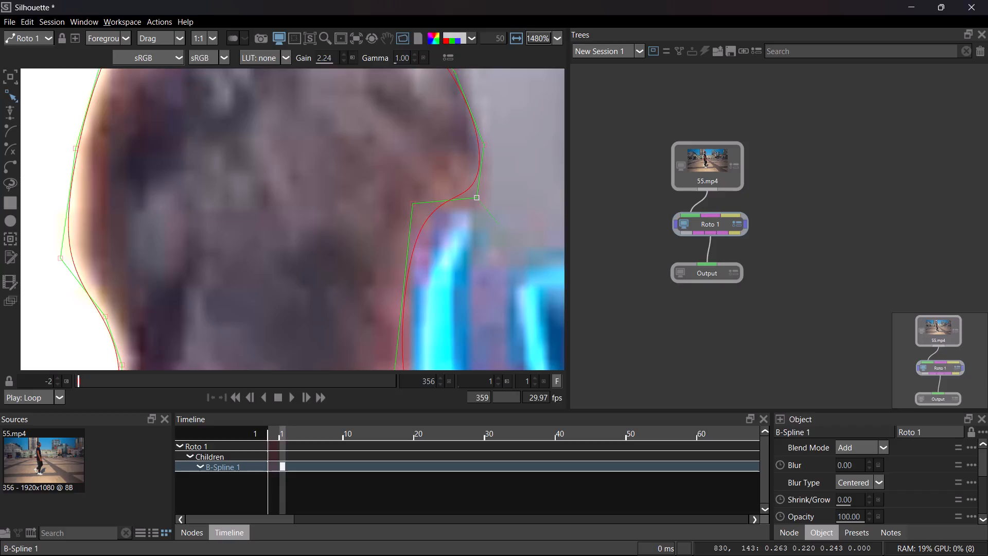
key(Up)
key(Right)
key(Right)
key(Right)
key(Right)
key(Right)
key(Right)
key(Right)
key(Right)
key(Right)
key(Right)
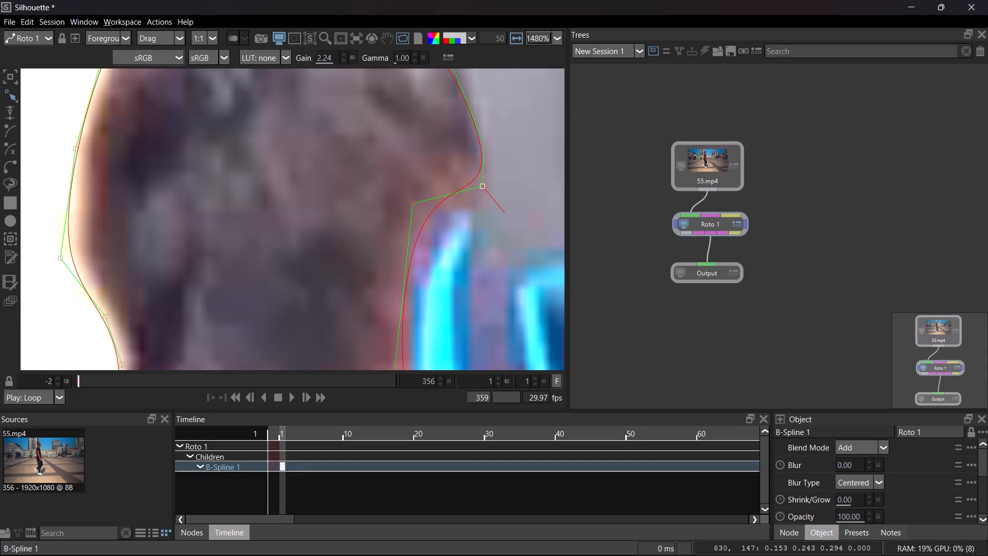
key(Right)
key(Right)
key(Right)
key(Right)
Examine the hair spline's fit from the base of the hair bun along the headband to the ear cup.
scroll(418, 149, down, 18)
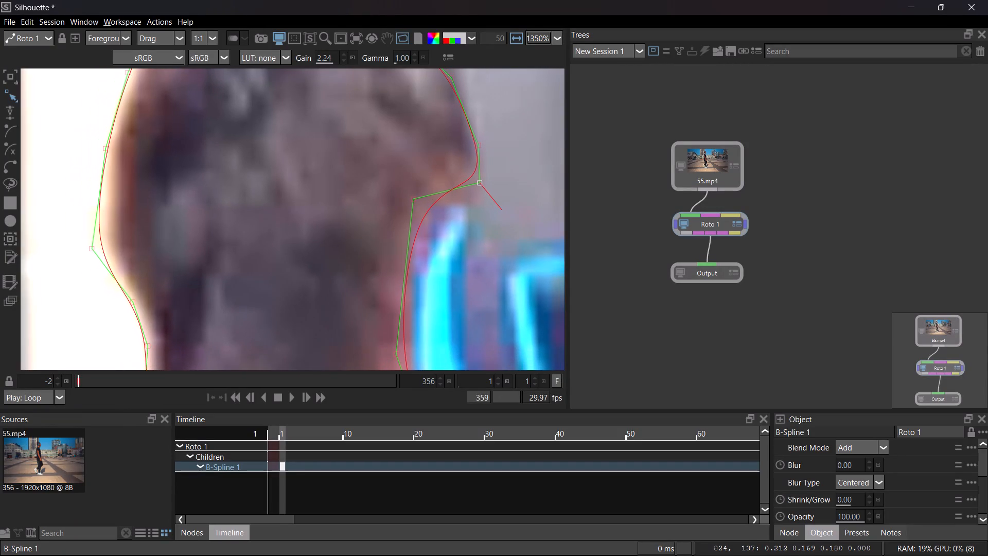
scroll(417, 149, down, 3)
middle_drag(418, 155, 410, 267)
scroll(408, 250, down, 20)
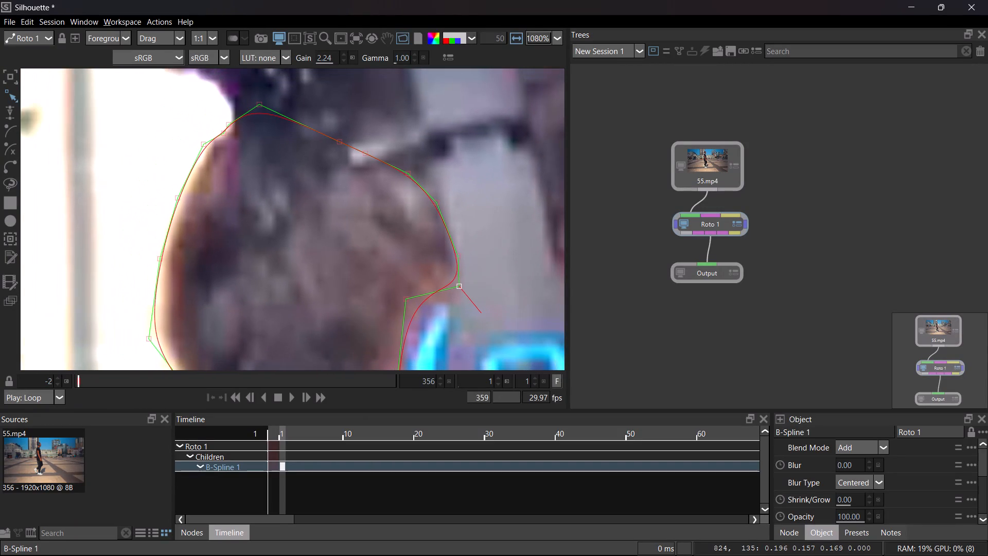
scroll(408, 242, down, 20)
scroll(408, 242, down, 20)
scroll(408, 242, down, 1)
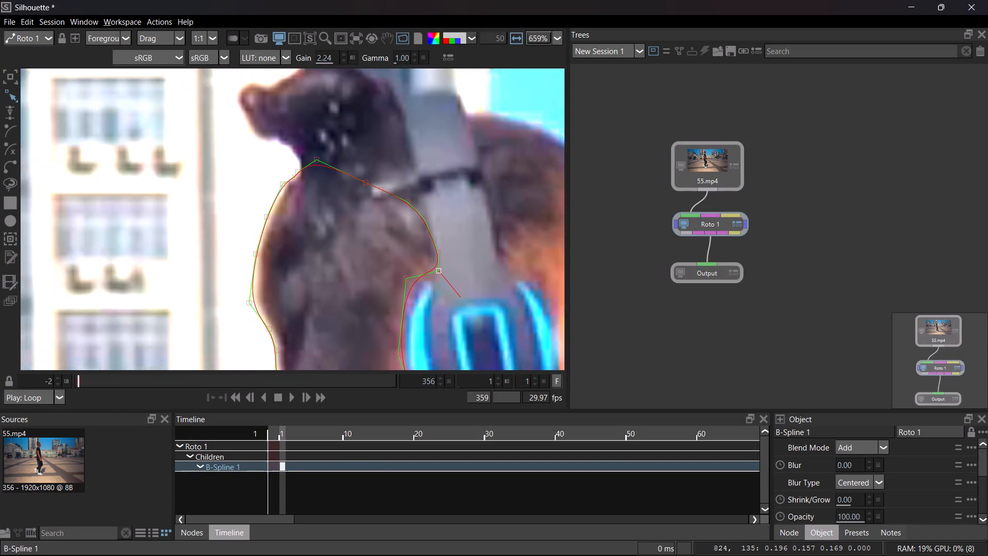
scroll(407, 247, down, 20)
scroll(407, 247, down, 16)
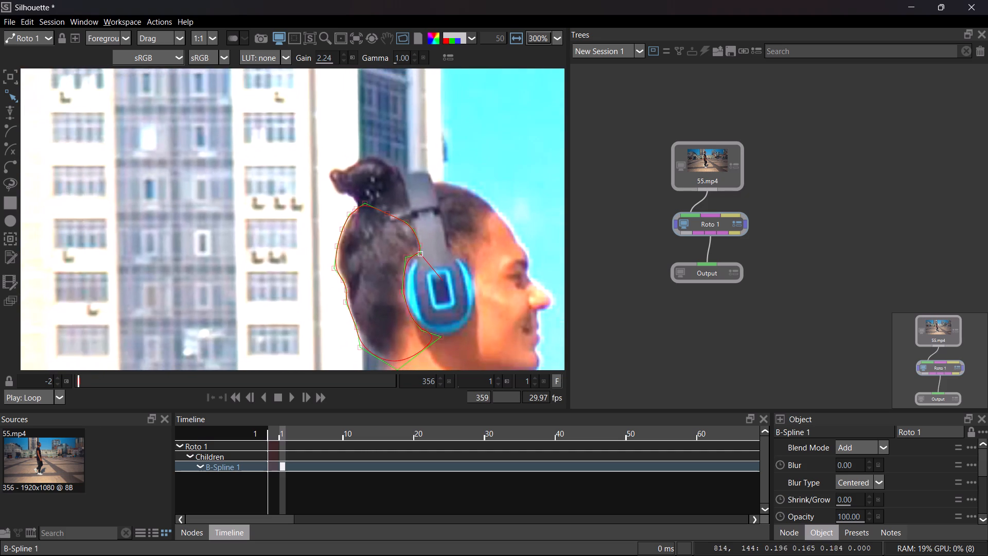
middle_drag(383, 259, 307, 170)
scroll(297, 175, up, 14)
middle_drag(319, 176, 312, 238)
scroll(261, 150, up, 20)
scroll(261, 150, up, 4)
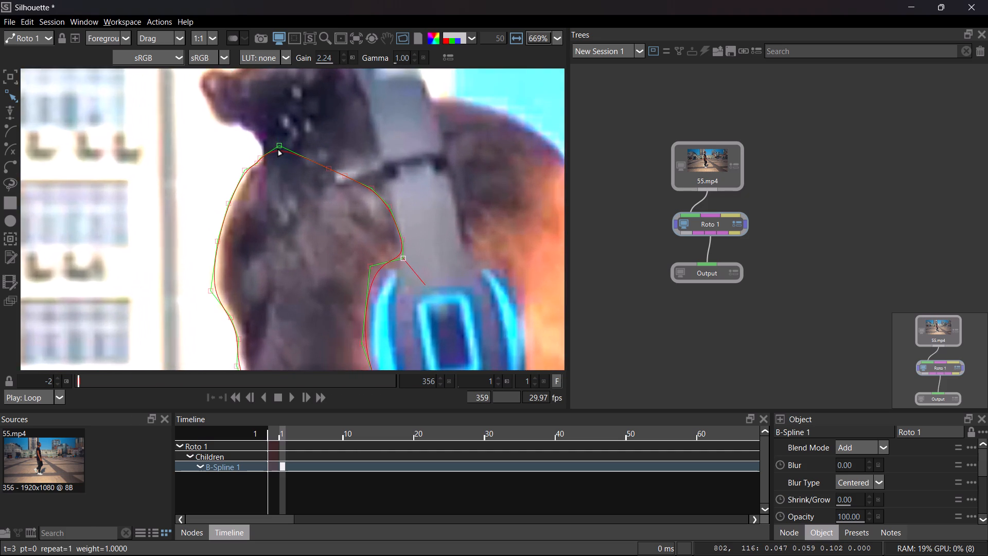
scroll(278, 149, up, 20)
scroll(278, 149, up, 1)
scroll(264, 175, down, 14)
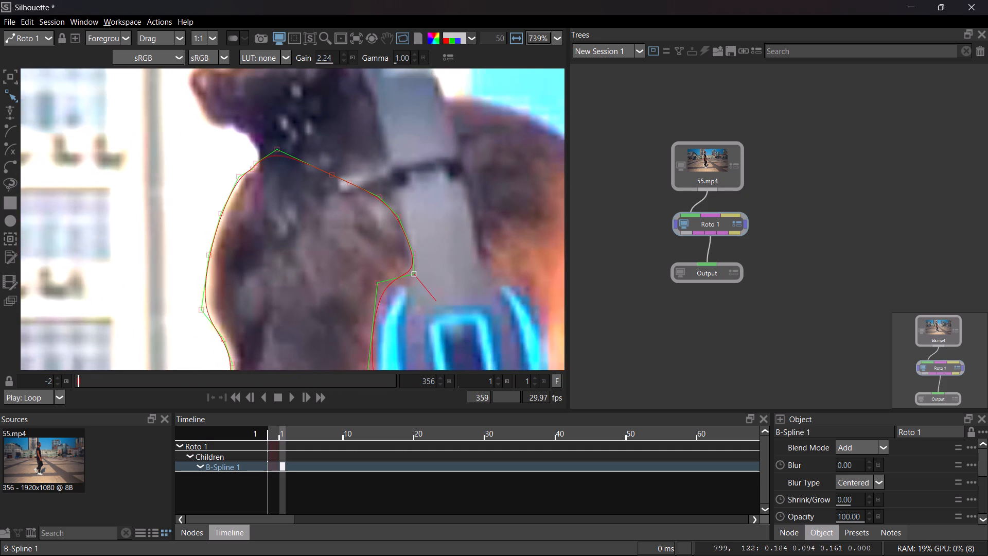
scroll(260, 183, down, 16)
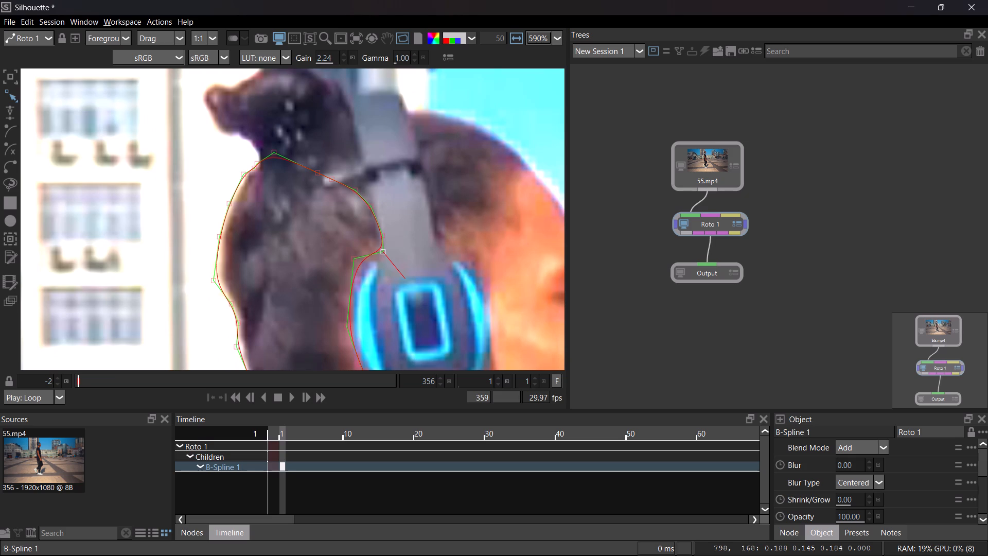
On frame 2, select all the hair spline's control points and shift the whole shape up and slightly left onto the hair.
key(x)
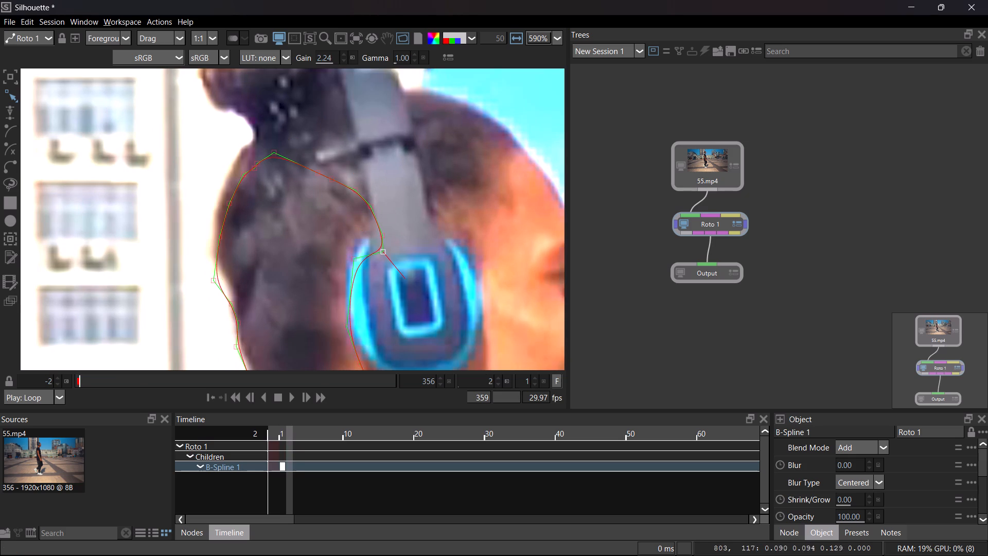
scroll(246, 157, down, 20)
scroll(246, 157, down, 6)
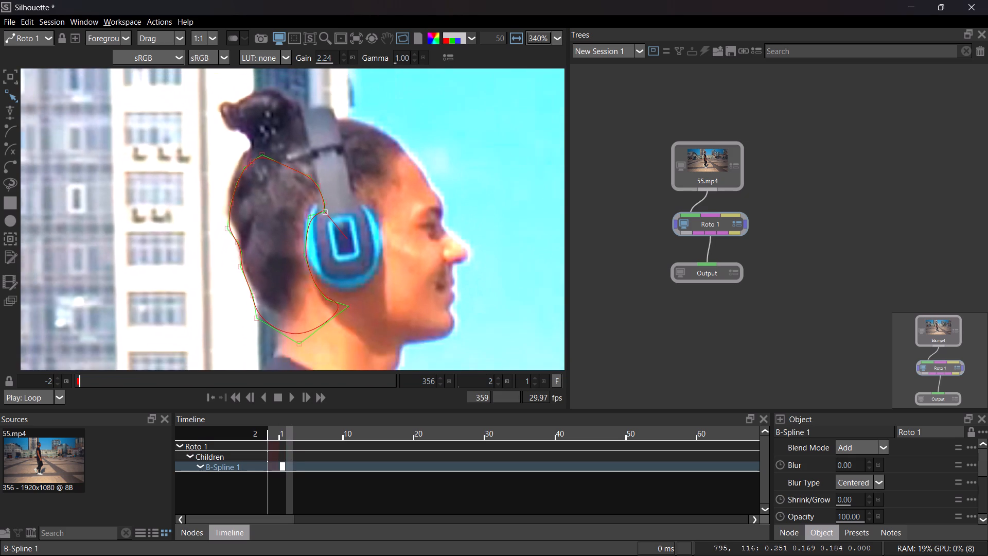
drag(195, 136, 374, 343)
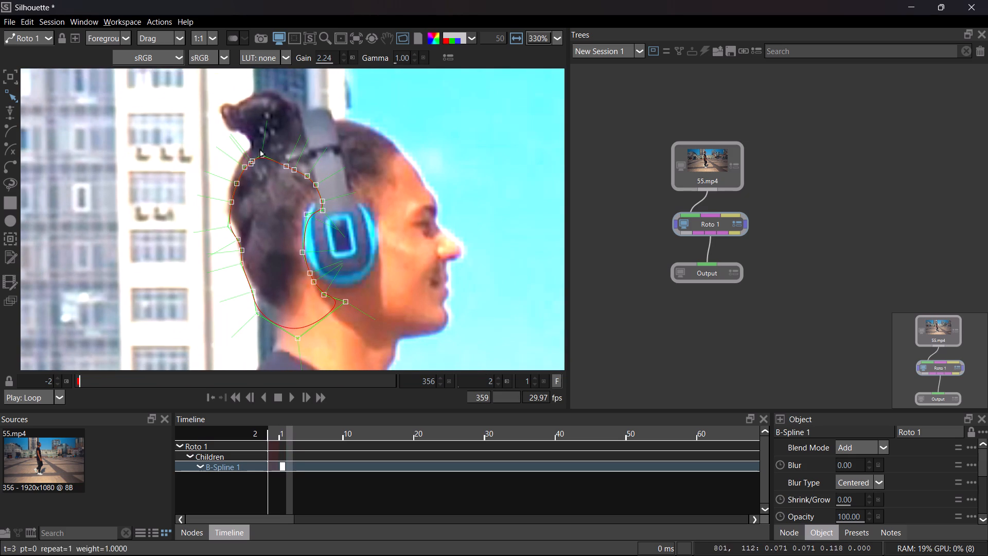
click(261, 152)
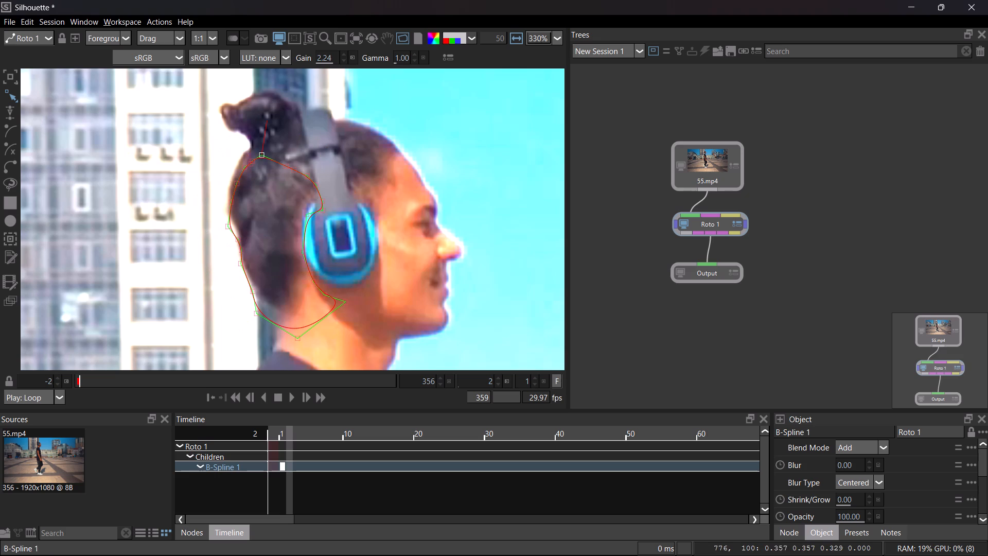
drag(203, 126, 452, 352)
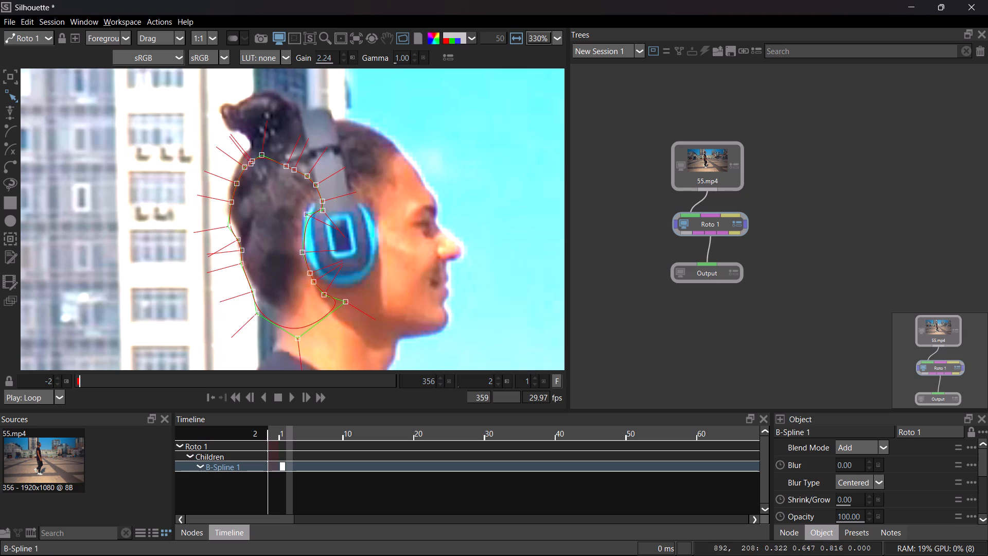
key(Up)
key(Up)
key(Up)
key(Up)
key(Up)
key(Up)
key(Up)
key(Up)
key(Up)
key(Up)
key(Up)
key(Up)
key(Up)
key(Up)
key(Up)
key(Up)
key(Up)
key(Up)
key(Left)
key(Left)
key(Left)
key(Left)
key(Left)
key(Left)
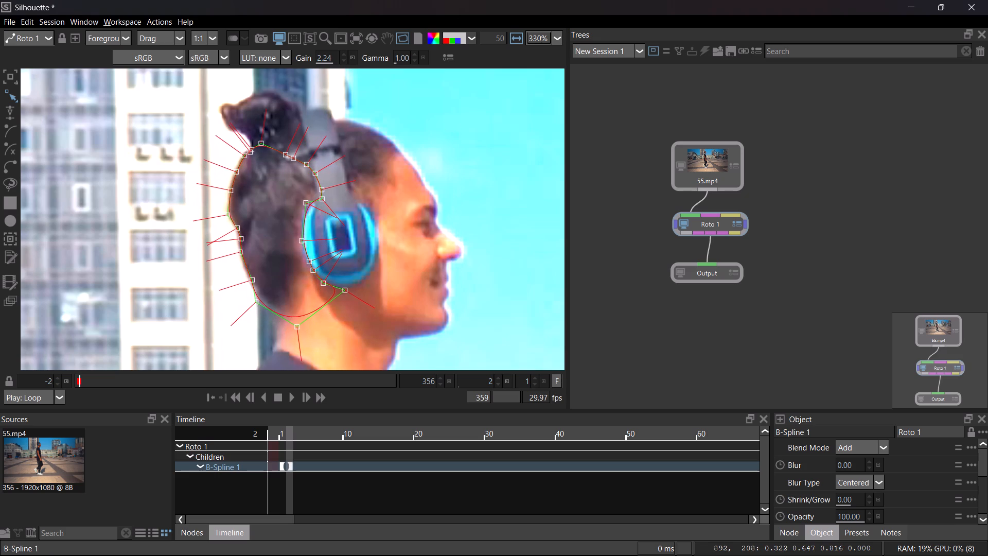
key(Left)
key(Left)
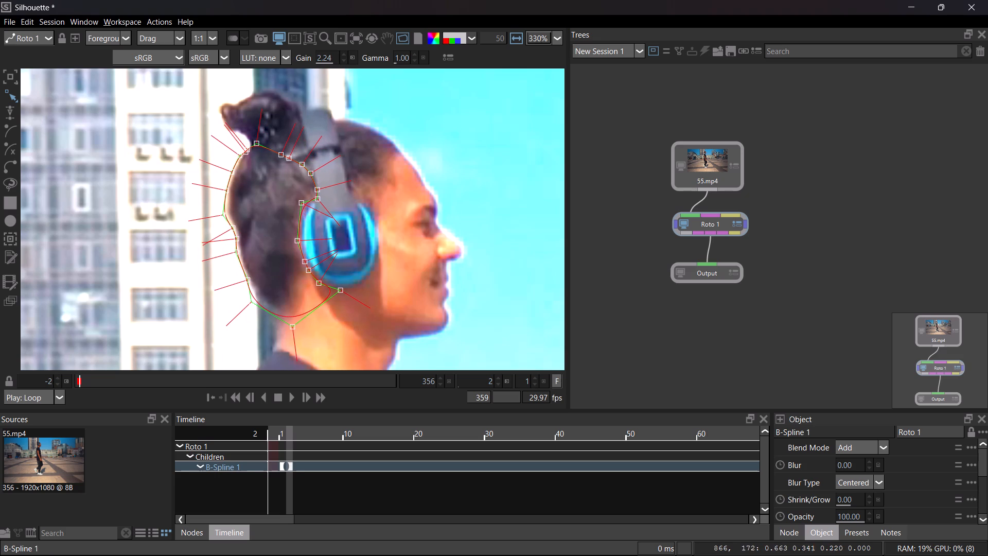
Nudge the whole hair spline slightly up, checking its fit where the back of the head meets the bun.
scroll(155, 244, up, 20)
scroll(155, 244, up, 17)
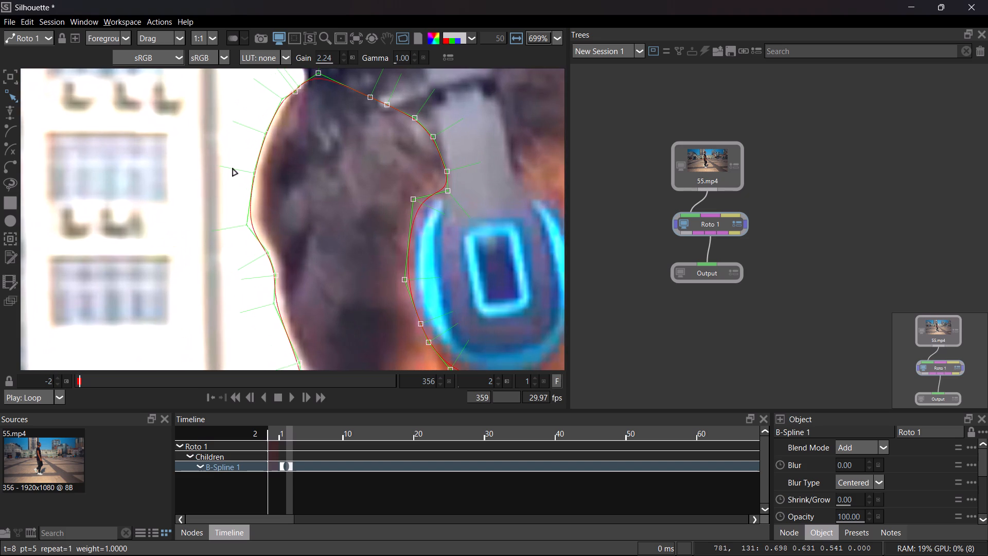
scroll(233, 169, down, 1)
middle_drag(233, 170, 215, 235)
scroll(225, 204, up, 16)
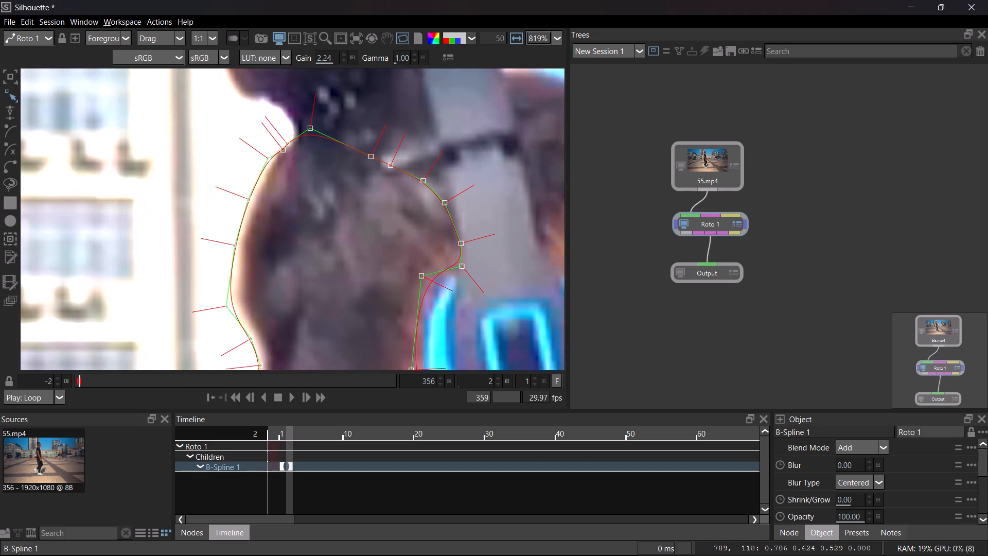
scroll(252, 166, up, 11)
scroll(252, 166, up, 20)
scroll(252, 166, up, 5)
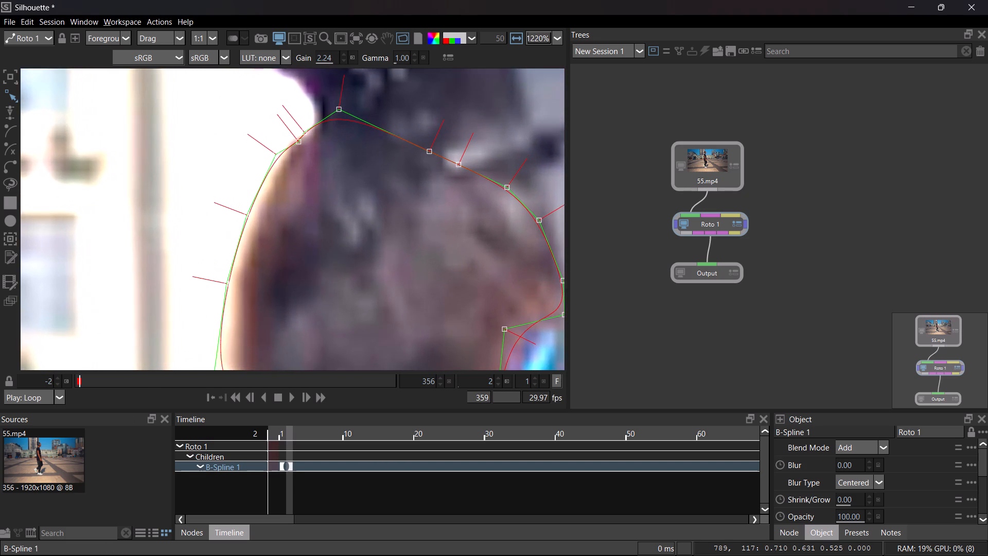
scroll(252, 166, up, 16)
key(Down)
key(Down)
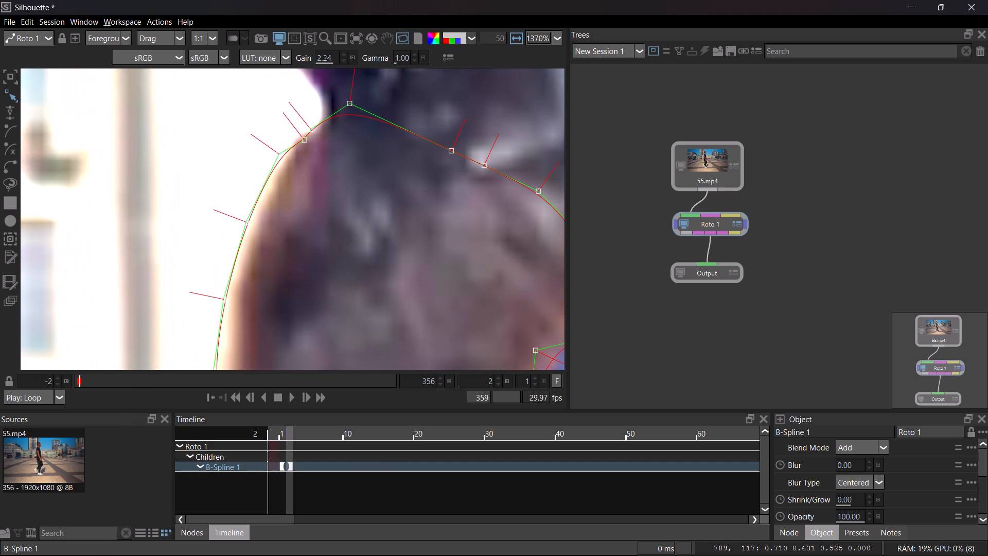
key(Right)
key(Up)
key(Up)
key(Up)
key(Up)
key(Up)
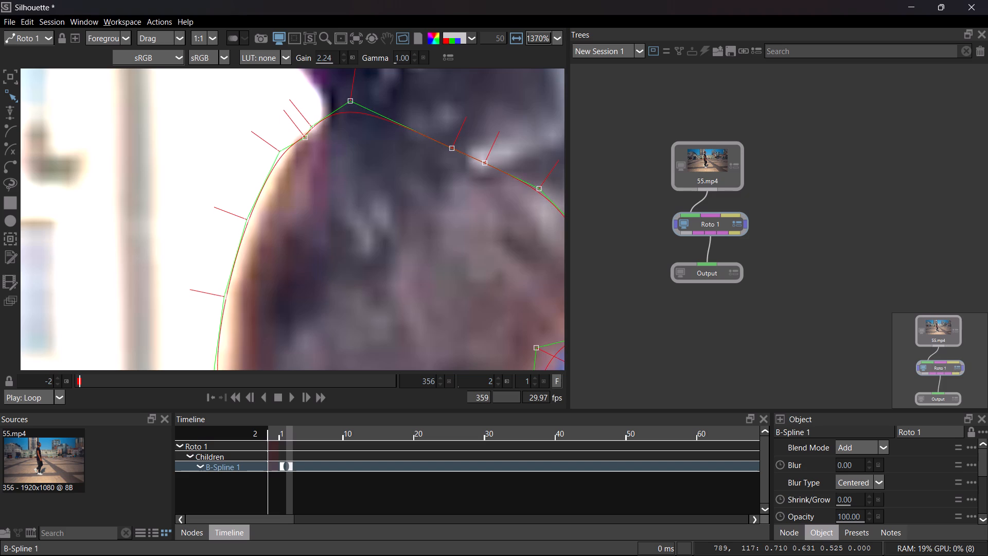
key(Up)
key(Up)
key(Up)
Fine-tune the whole hair spline sideways, ending slightly further right against the edge of the back of the head.
key(Left)
key(Left)
key(Left)
key(Left)
key(Left)
key(Left)
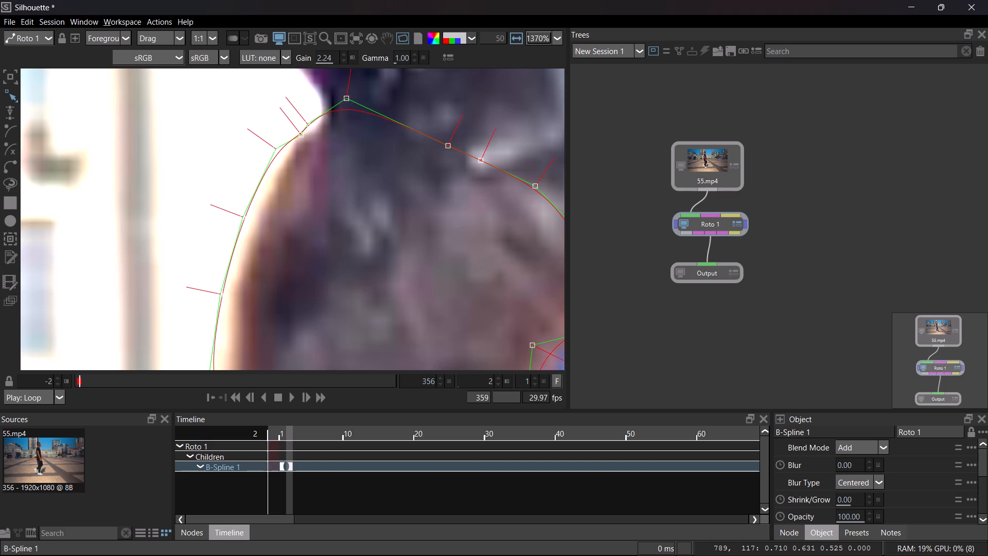
key(Right)
key(Right)
key(Right)
key(Right)
key(Right)
key(Right)
key(Right)
key(Right)
key(Right)
key(Right)
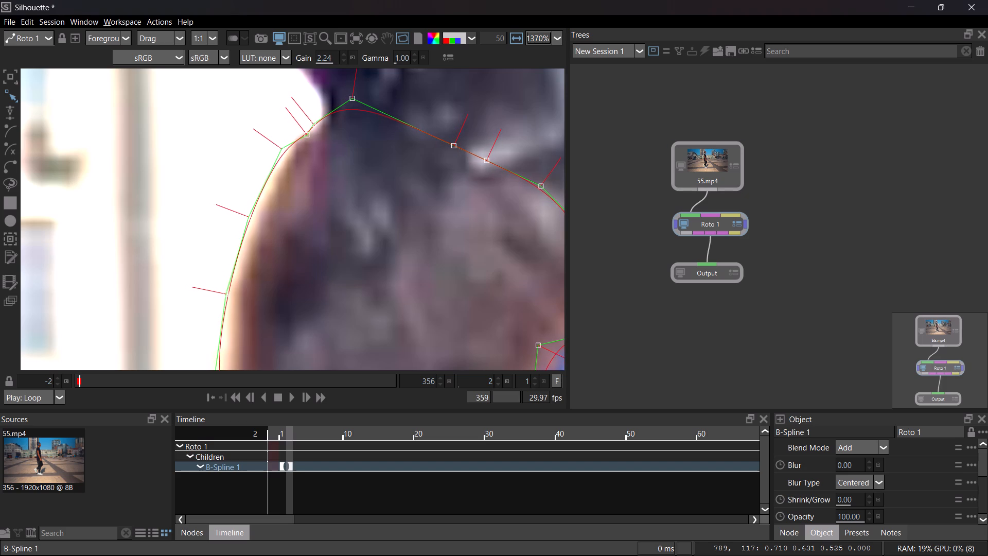
key(Right)
Nudge the whole hair spline slightly down to fit the nape and the ear cup's lower rim.
scroll(268, 230, down, 20)
scroll(268, 230, down, 2)
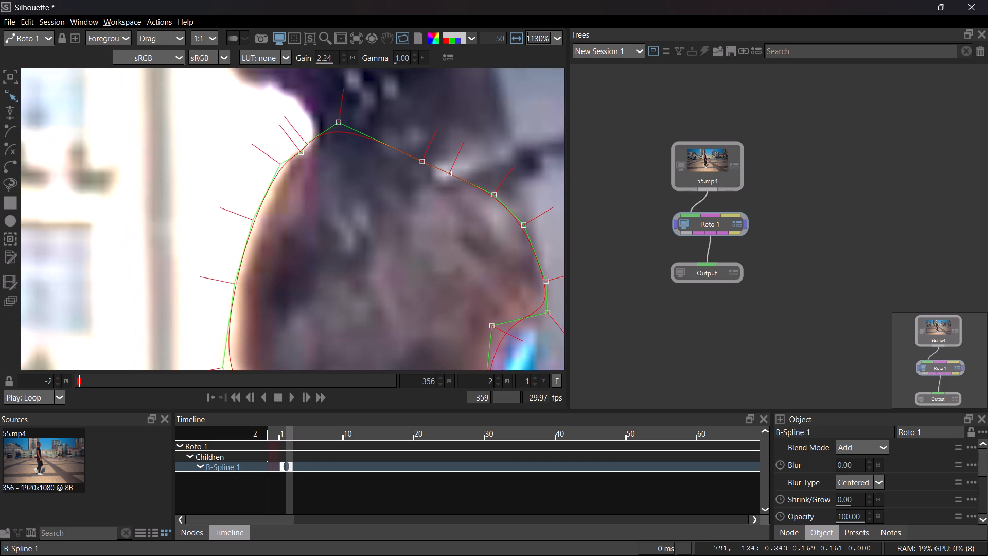
scroll(267, 238, down, 20)
scroll(267, 238, down, 9)
middle_drag(274, 265, 240, 176)
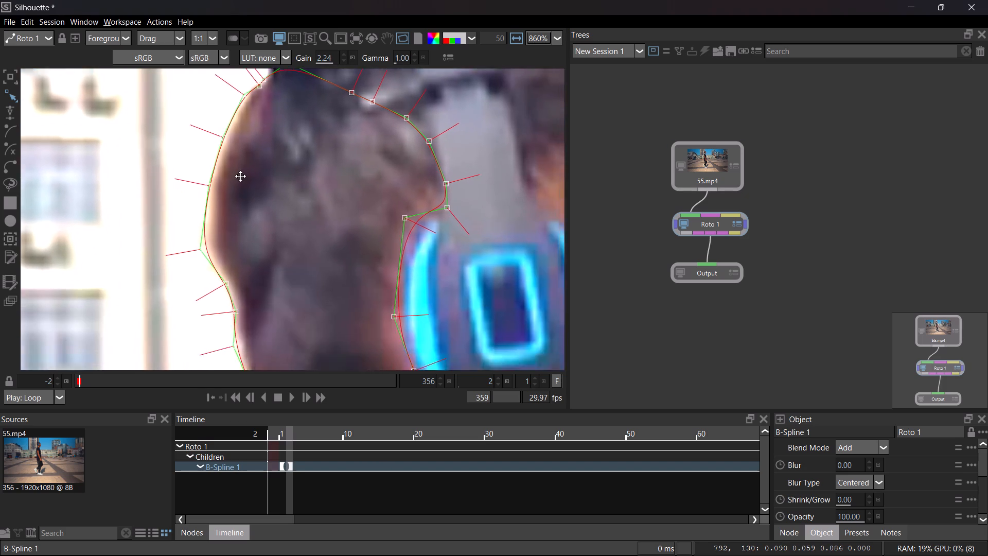
middle_drag(240, 176, 226, 143)
scroll(392, 259, up, 18)
scroll(380, 316, up, 6)
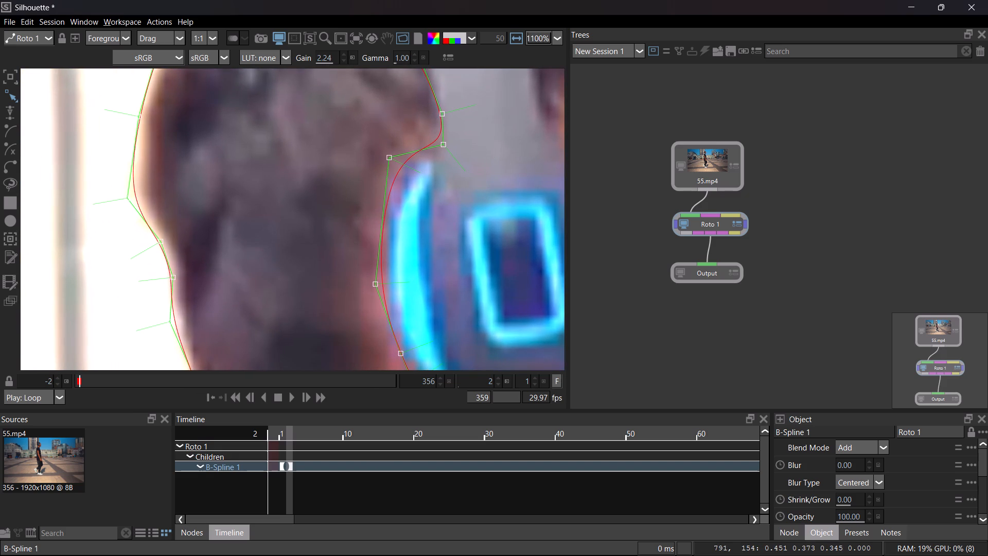
middle_drag(195, 238, 154, 83)
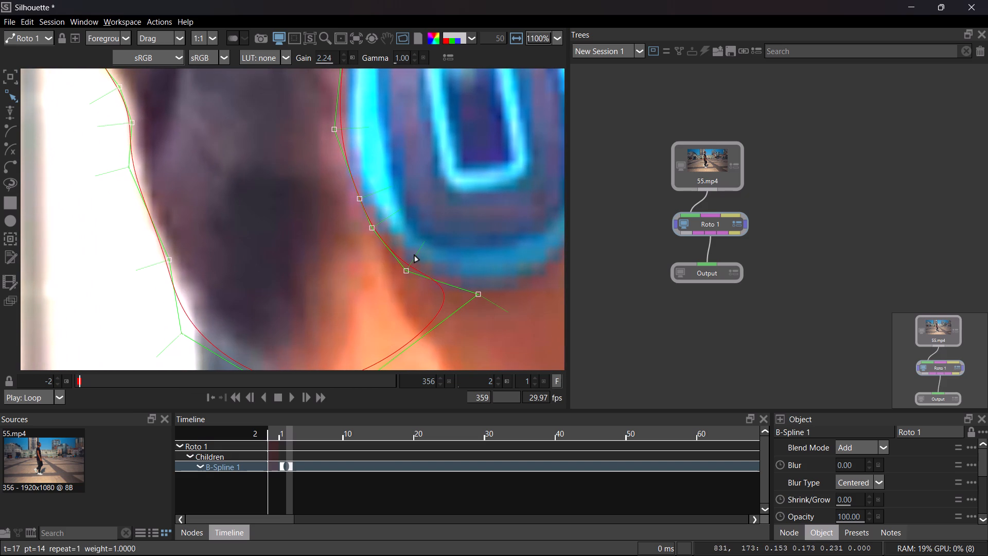
key(Left)
key(Down)
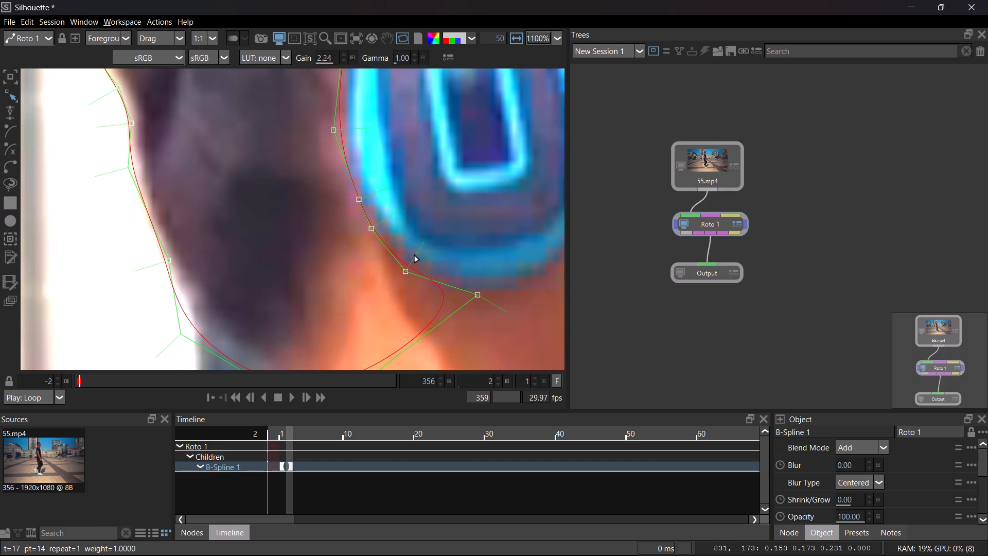
key(Down)
key(Down)
key(Right)
key(Right)
scroll(396, 236, down, 1)
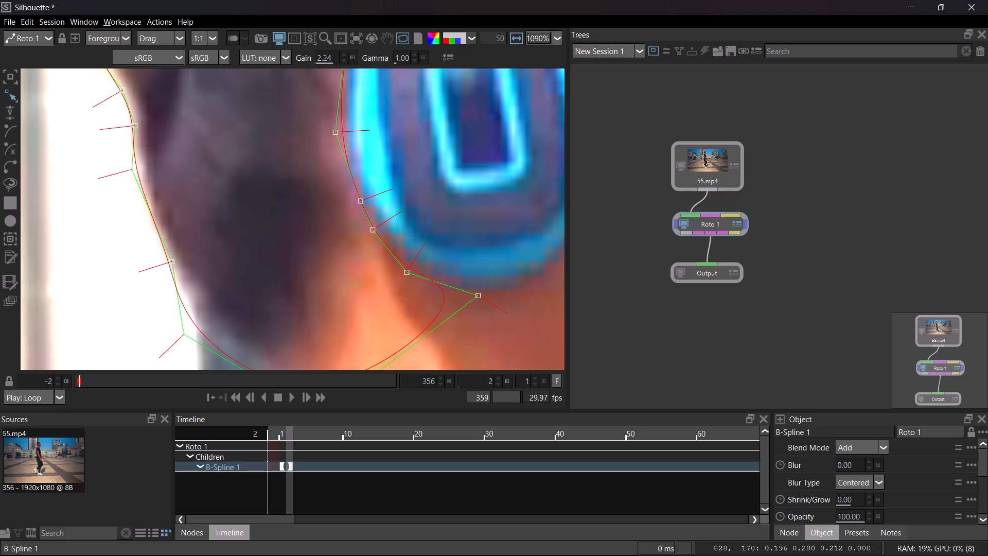
key(Left)
key(Left)
key(Down)
key(Right)
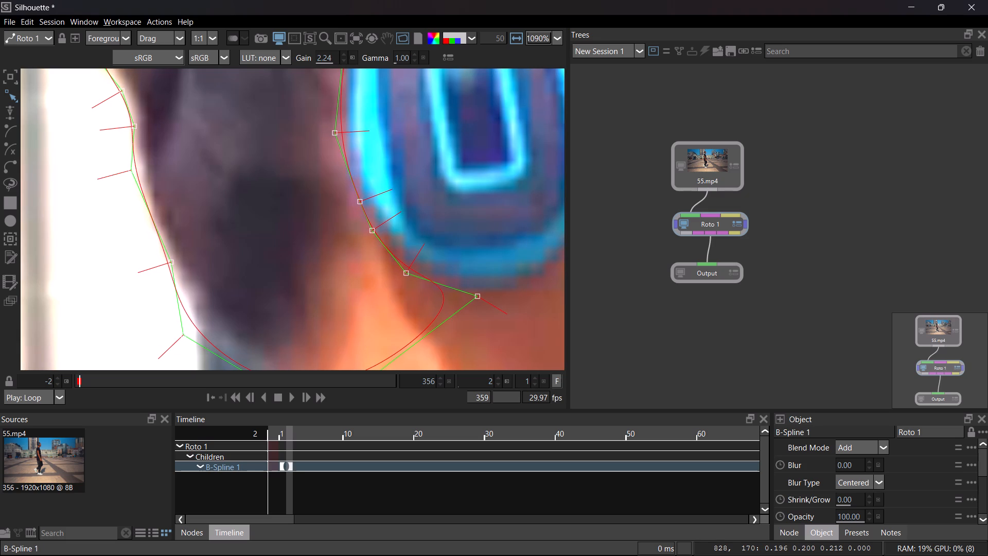
Fine-tune the whole hair spline at the base of the bun, ending slightly further up and right.
scroll(396, 236, down, 20)
scroll(396, 236, down, 1)
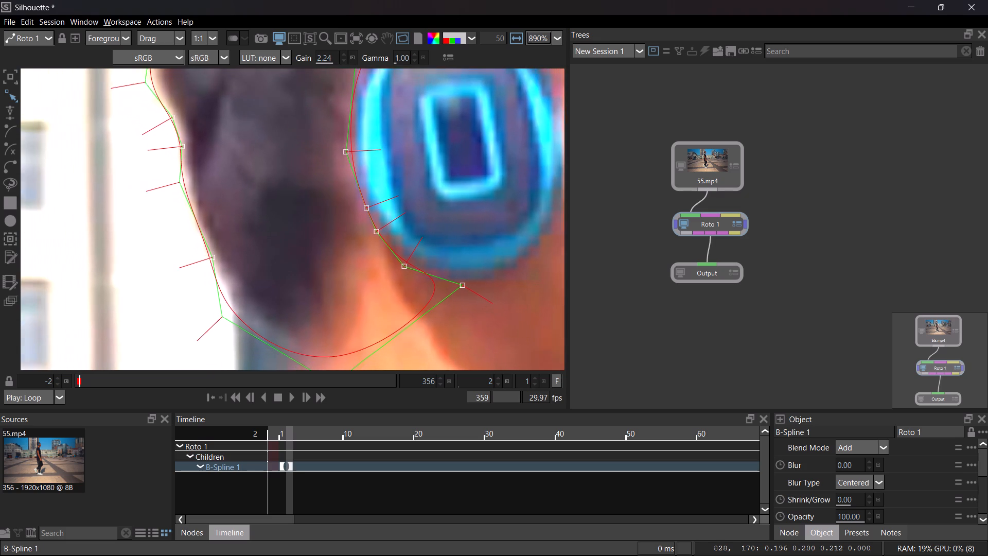
scroll(396, 236, down, 14)
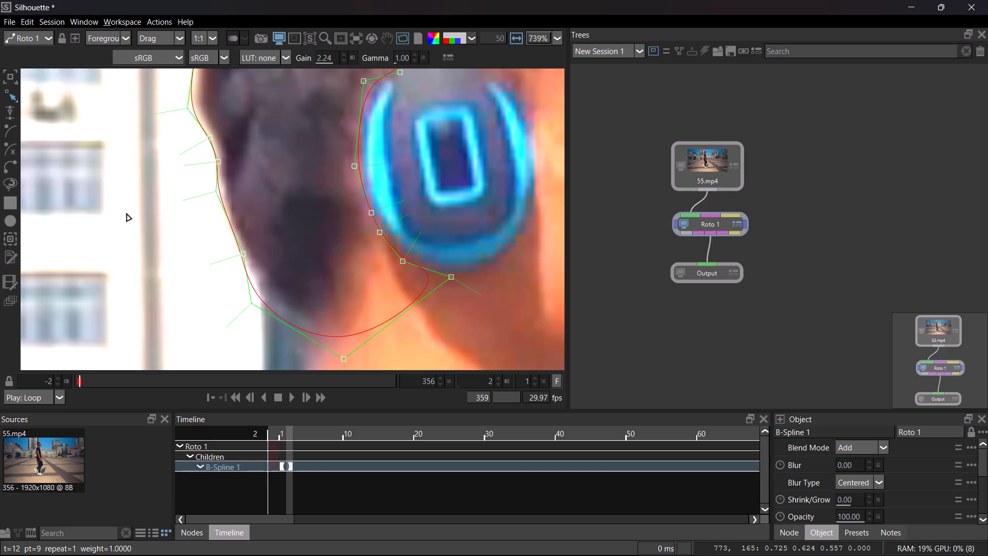
middle_drag(142, 197, 128, 362)
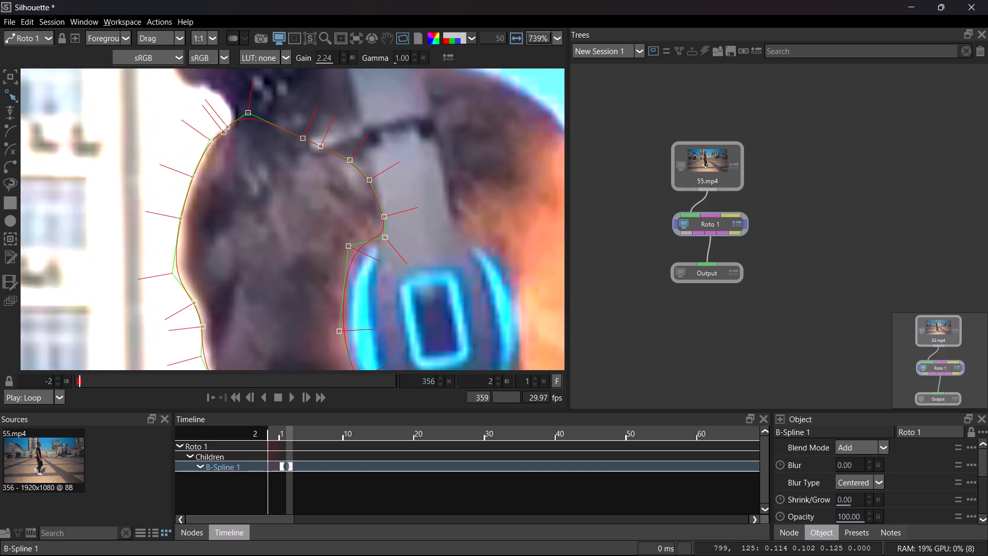
middle_drag(244, 184, 245, 273)
scroll(247, 262, up, 15)
scroll(254, 247, up, 20)
scroll(254, 247, up, 10)
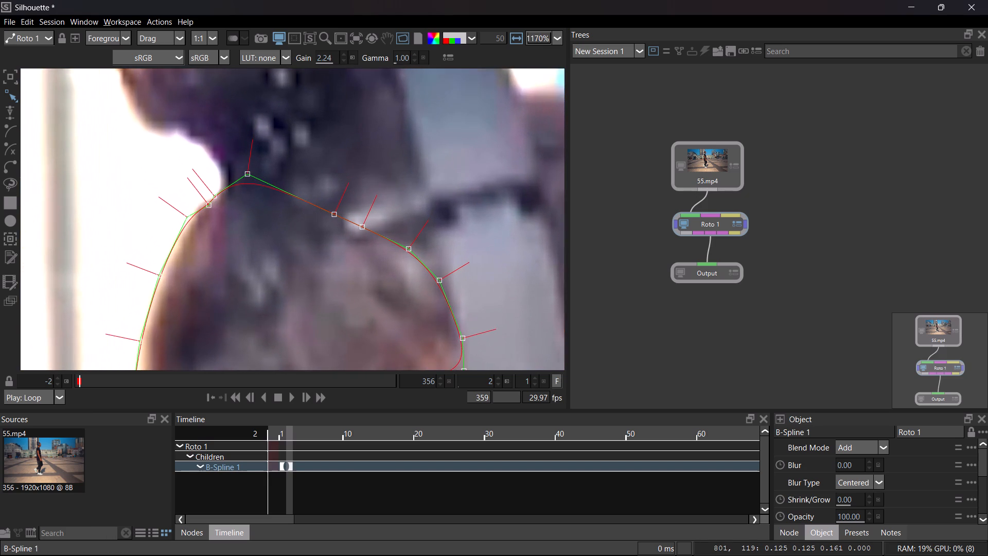
scroll(254, 247, up, 16)
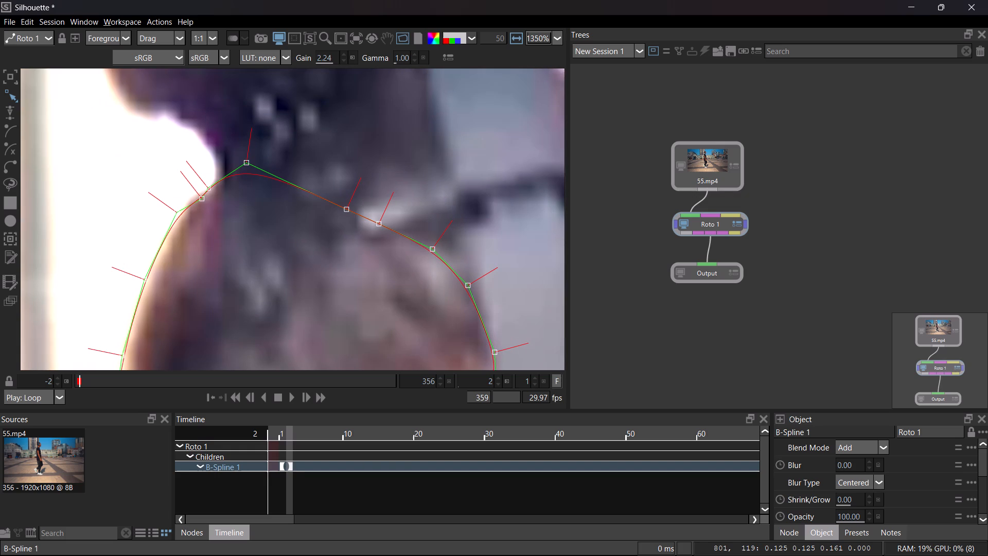
key(Left)
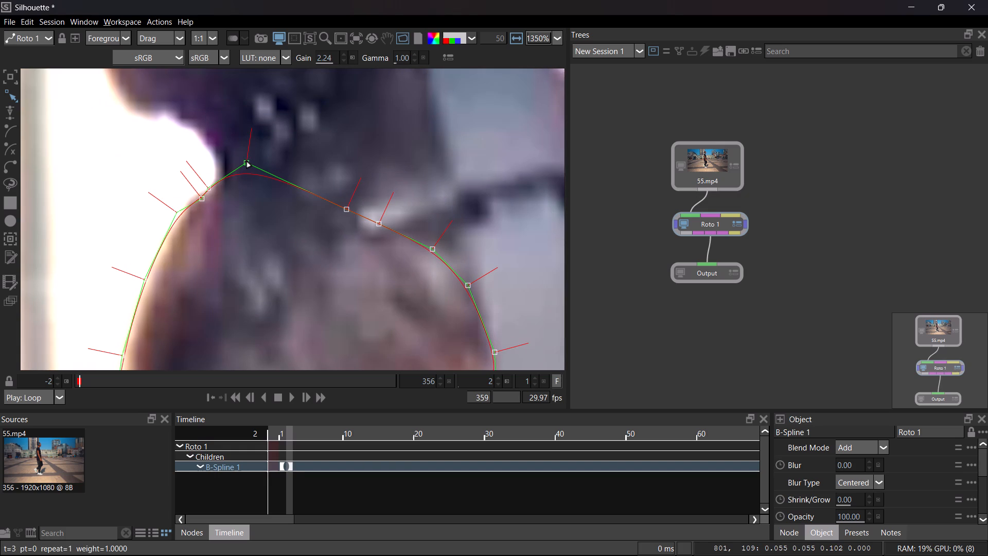
key(Left)
key(Left)
key(Up)
key(Up)
key(Up)
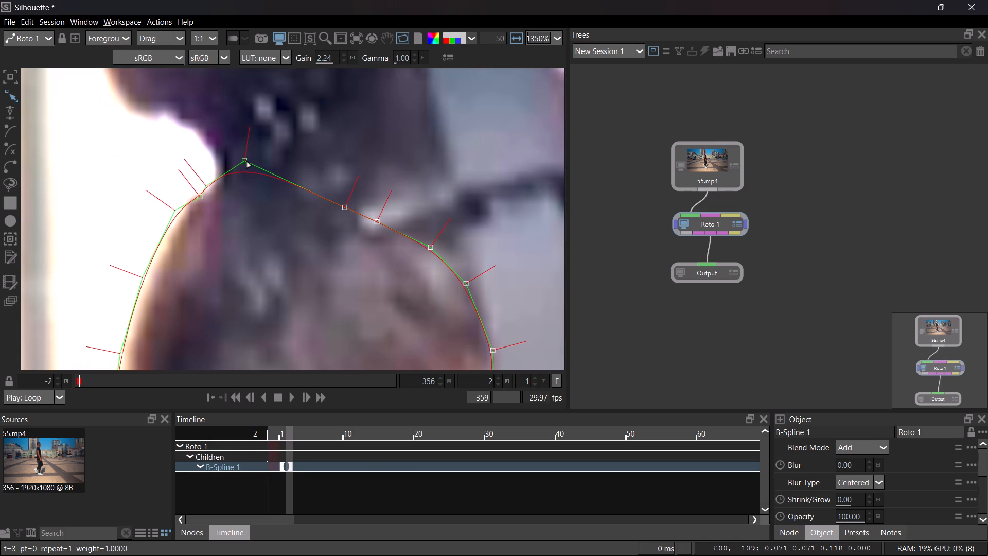
key(Left)
key(Left)
key(Right)
key(Up)
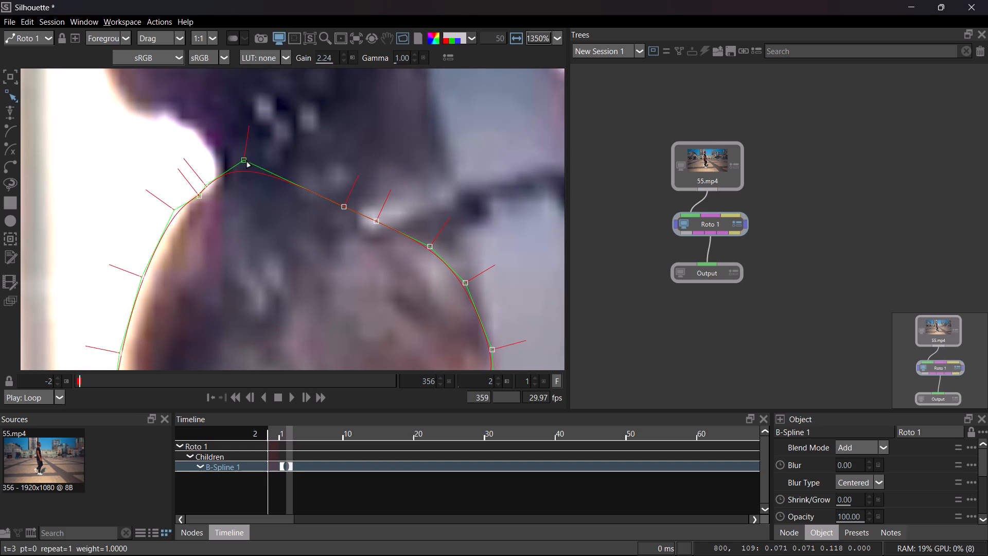
key(Up)
key(Left)
key(Right)
key(Right)
key(Right)
key(Right)
key(Right)
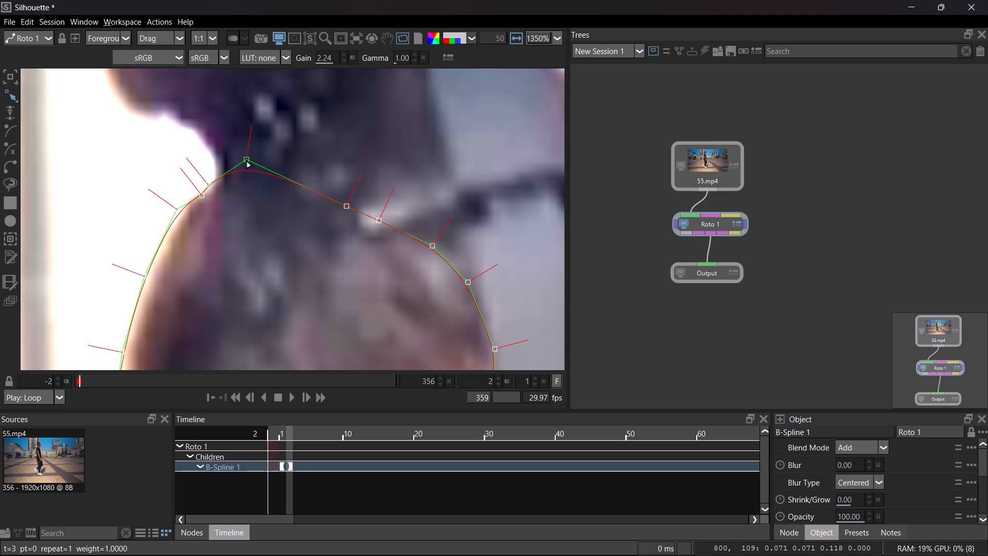
key(Right)
key(Right)
Nudge only the hair spline control point at the ear cup's lower-left rim slightly left and down, off the blue edge.
scroll(272, 242, down, 16)
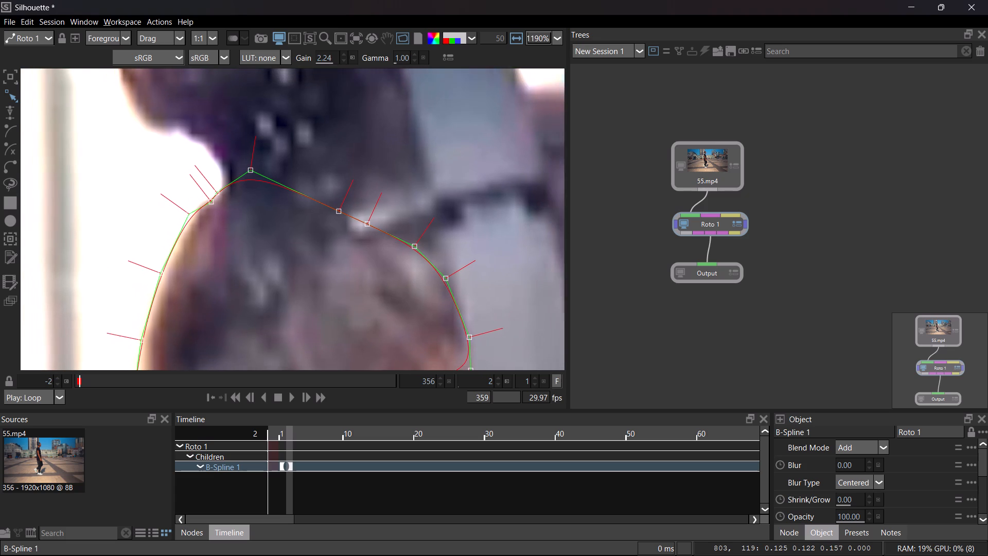
scroll(271, 250, down, 20)
scroll(271, 250, down, 20)
scroll(271, 250, down, 2)
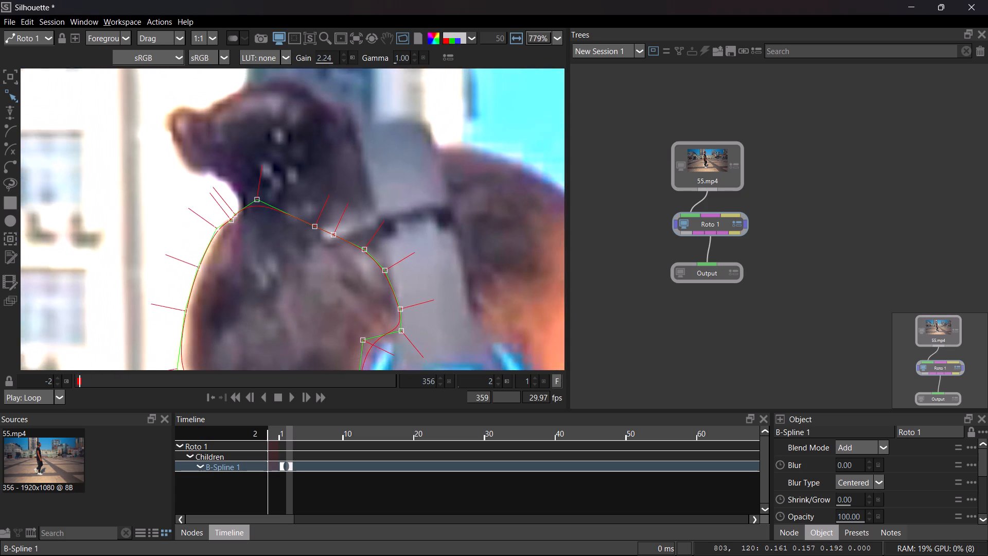
scroll(268, 257, down, 20)
scroll(268, 257, down, 1)
middle_drag(264, 273, 251, 107)
scroll(272, 224, up, 3)
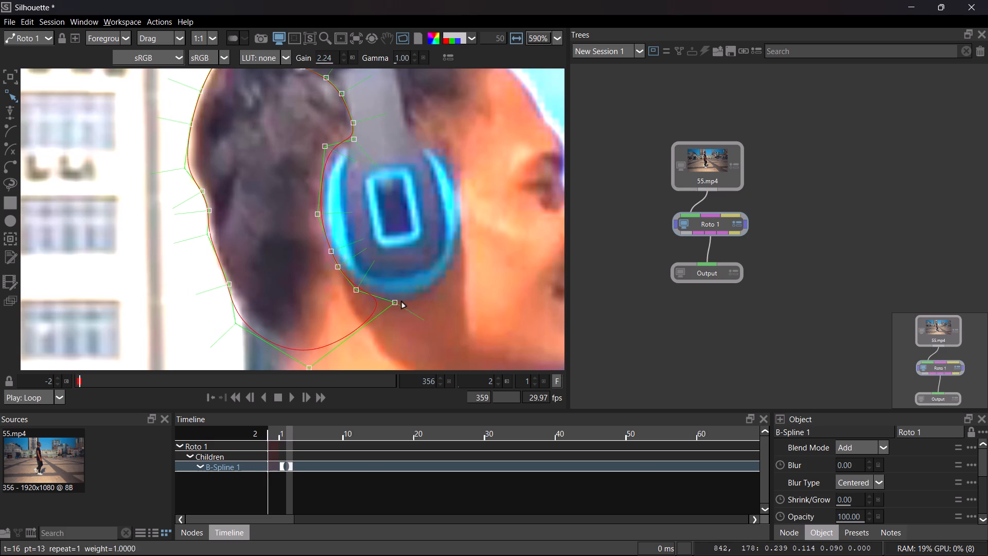
click(355, 289)
key(Left)
key(Left)
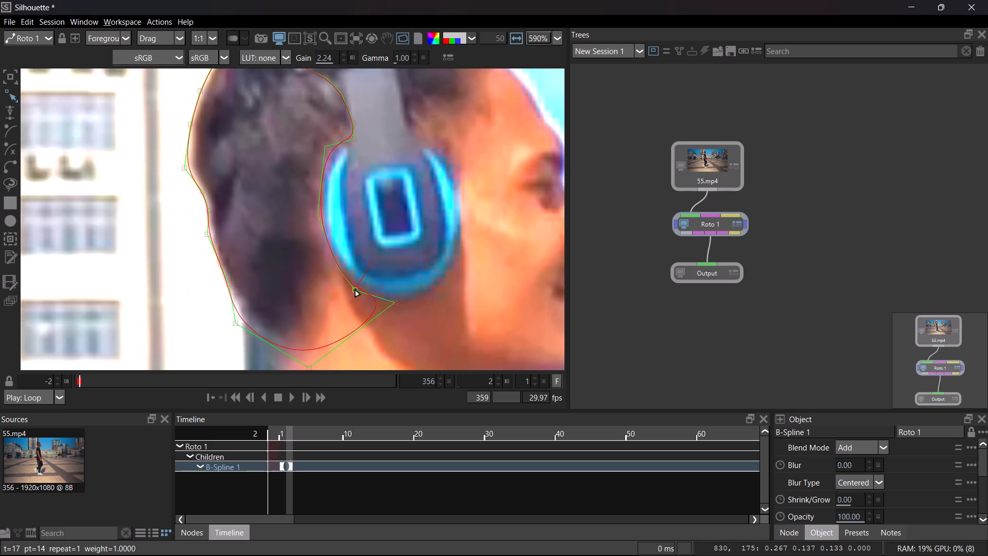
key(Left)
key(Left)
key(Left)
key(Left)
key(Left)
key(Left)
key(Down)
key(Right)
key(Right)
key(Right)
Nudge the hair spline control point at the ear cup's lower-left rim slightly further left.
key(Left)
key(Left)
Nudge the hair spline corner point just below the ear cup slightly down and a touch left.
click(394, 300)
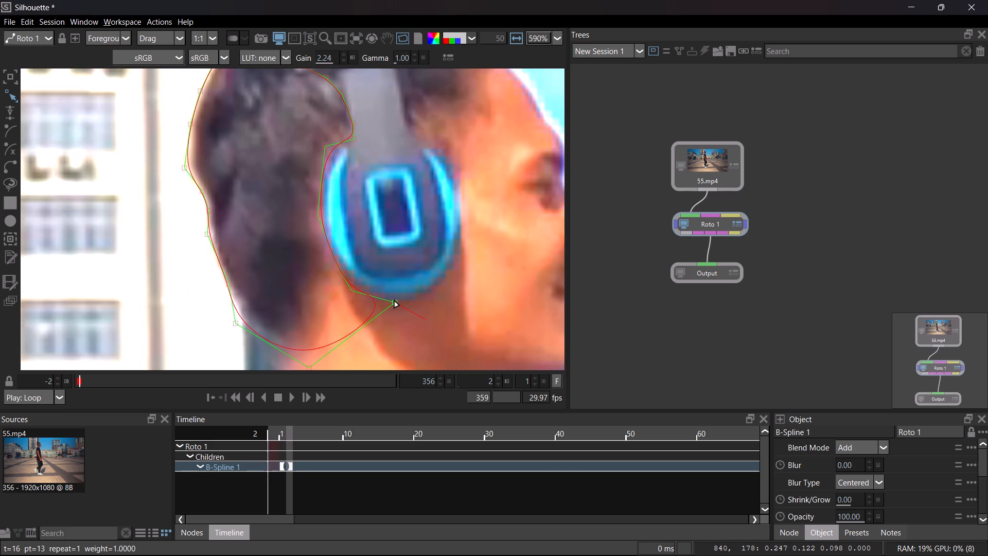
key(Left)
key(Down)
key(Down)
key(Down)
key(Down)
key(Down)
key(Down)
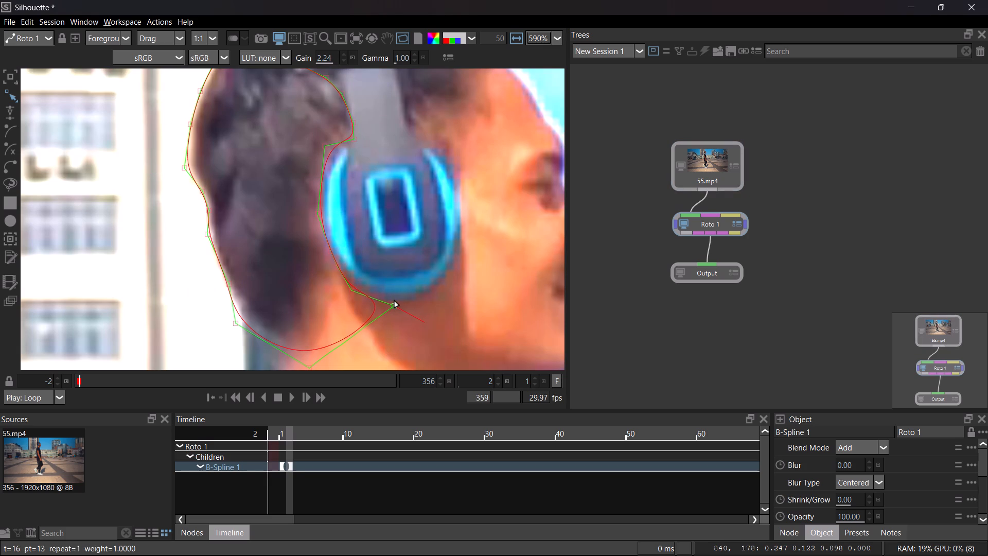
key(Down)
Nudge the hair spline's lower-left control point at the nape right, closer to the hair edge.
click(238, 324)
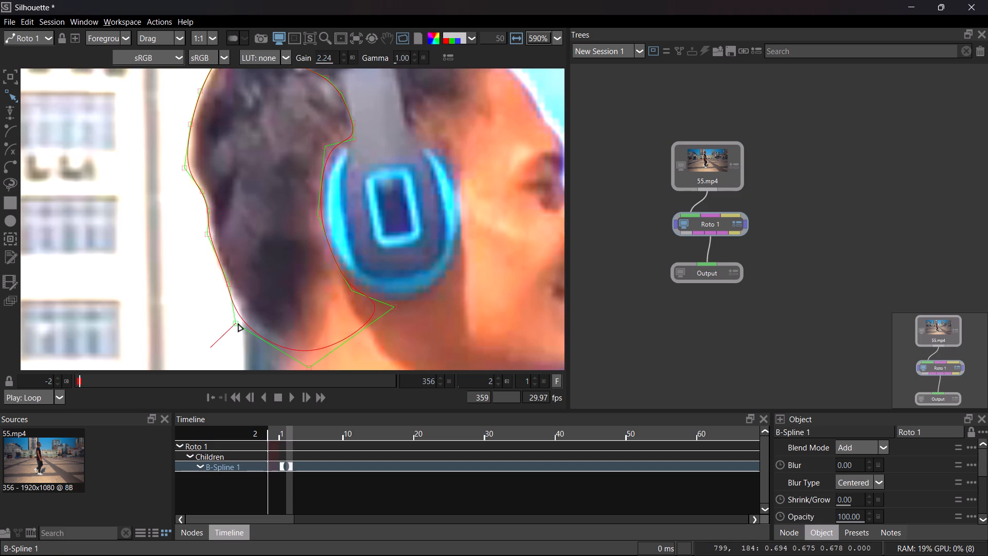
key(Right)
key(Right)
key(Right)
key(Right)
key(Right)
key(Right)
key(Right)
key(Right)
key(Right)
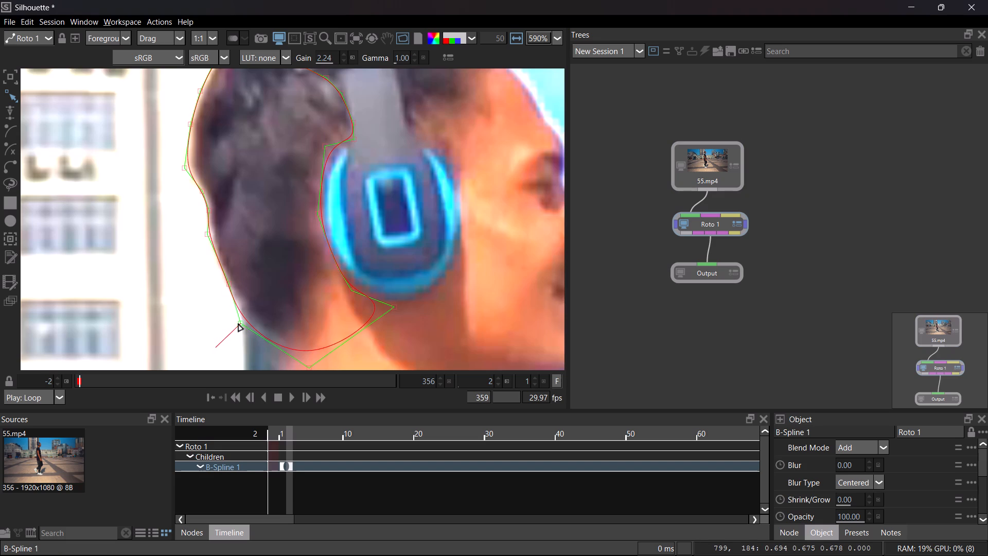
key(Right)
key(Right)
Fine-tune the control point just above the nape corner on the back hair edge, ending slightly further left.
click(226, 283)
key(Left)
key(Left)
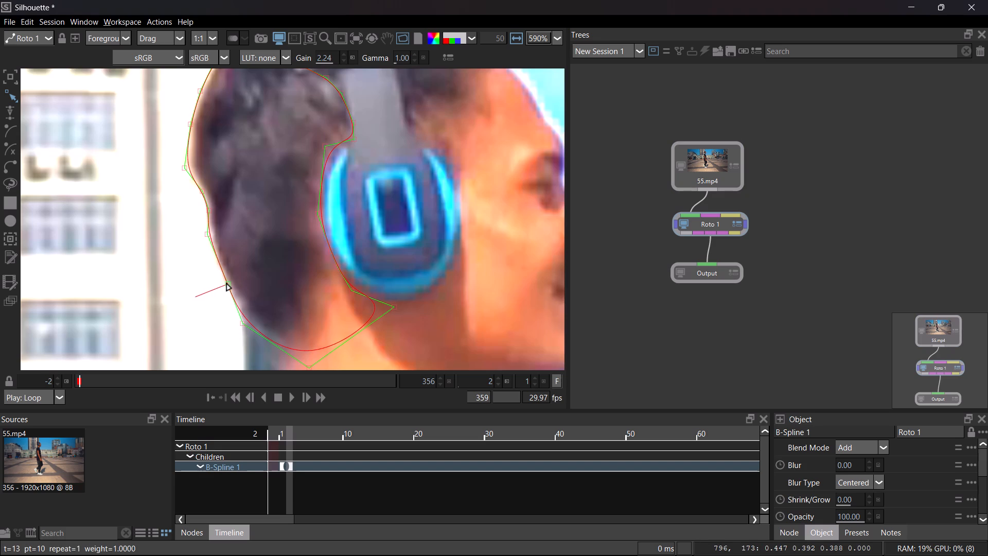
key(Left)
key(Left)
key(Left)
key(Left)
key(Right)
key(Left)
key(Left)
Nudge the control point midway down the back hair edge slightly right, against the hair.
click(210, 231)
key(Right)
key(Right)
key(Right)
key(Right)
key(Right)
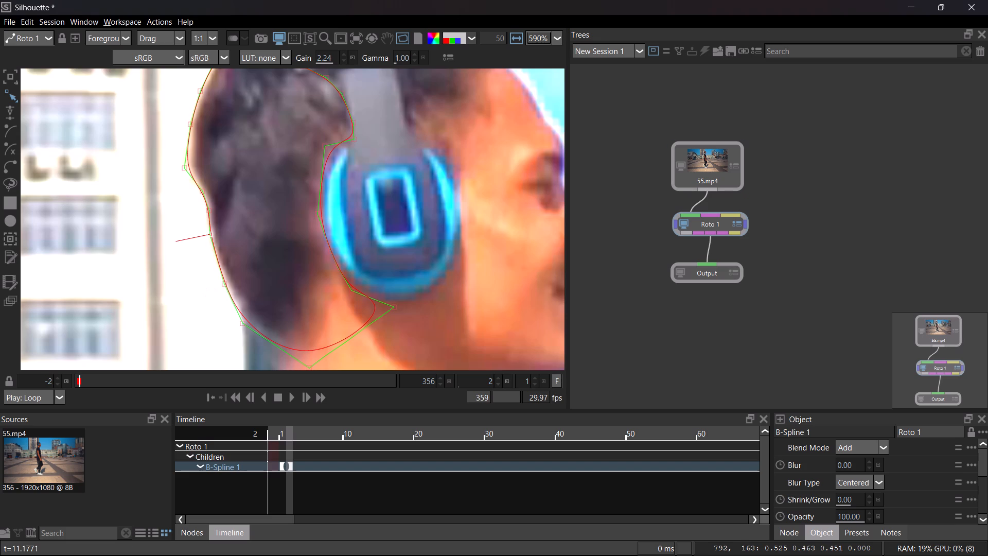
Fine-tune the control point just below the inward bend in the back hair edge, ending slightly higher.
click(207, 207)
key(Left)
key(Left)
key(Left)
key(Left)
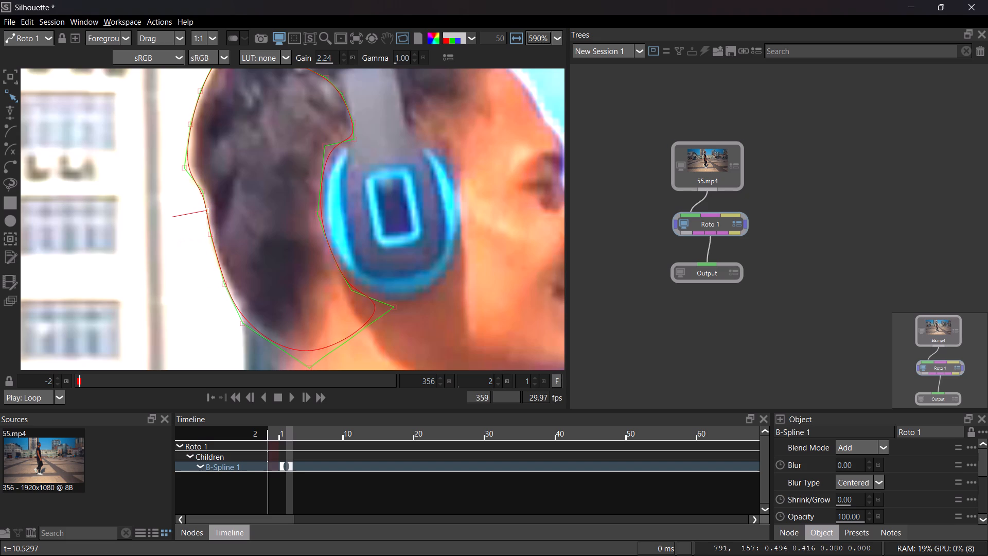
key(Up)
key(Up)
key(Up)
key(Right)
key(Right)
key(Right)
key(Right)
key(Up)
Fine-tune the control point between the back hair's outermost bulge and the inward bend, ending slightly higher.
click(201, 189)
key(Left)
key(Left)
key(Left)
key(Left)
key(Up)
key(Up)
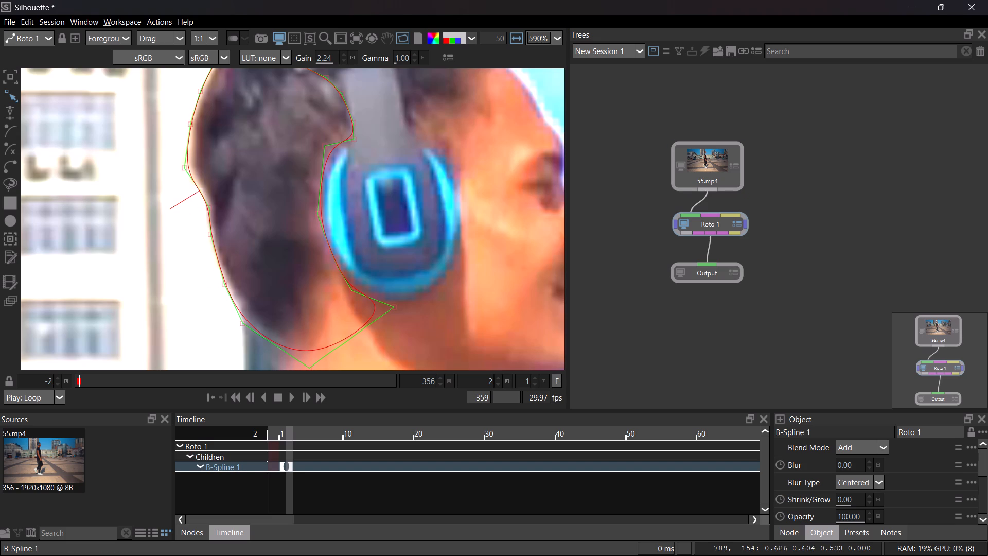
key(Up)
key(Right)
key(Right)
key(Right)
key(Right)
key(Right)
key(Left)
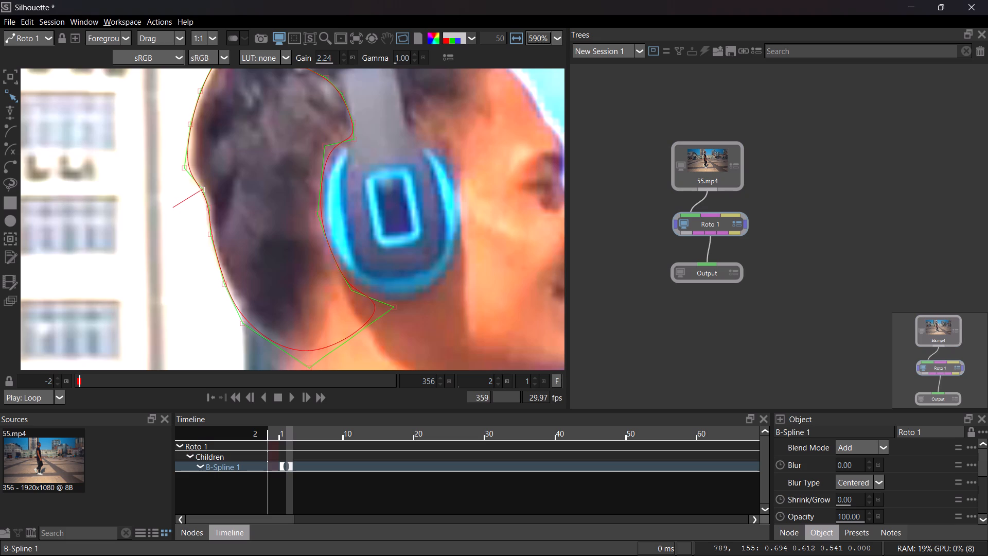
key(Up)
key(Up)
Fine-tune the control point at the outermost bulge of the back hair, ending slightly further right.
click(188, 167)
key(Left)
key(Left)
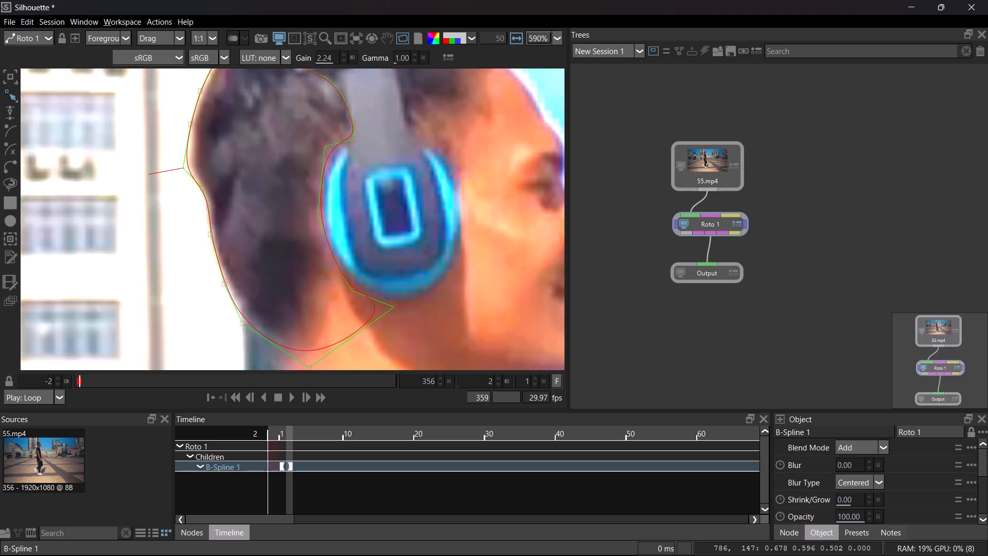
key(Right)
key(Right)
key(Right)
key(Right)
Move the hair spline's lower-left control point at the nape down and right to fit the hair's lower edge.
scroll(276, 153, down, 15)
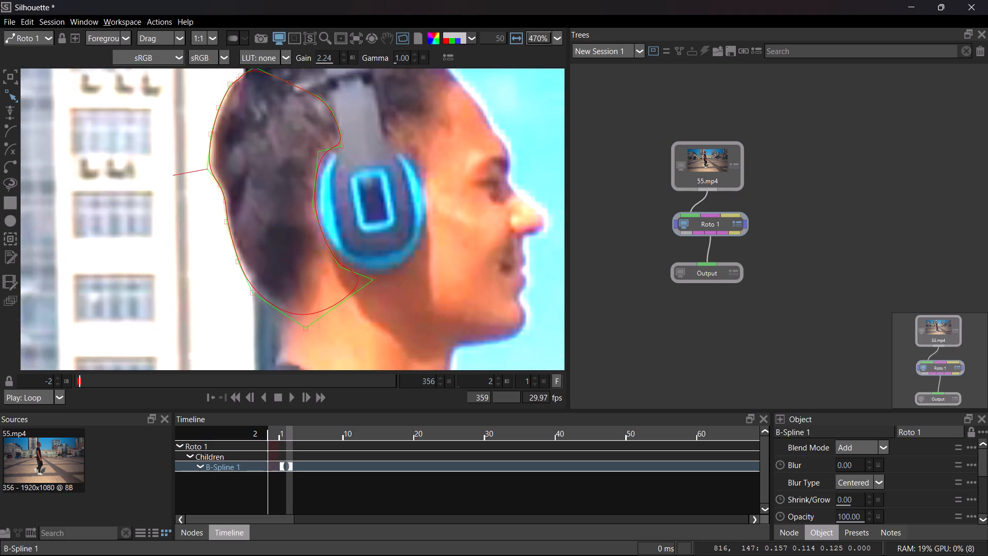
scroll(301, 188, down, 1)
scroll(295, 284, up, 20)
scroll(295, 284, up, 8)
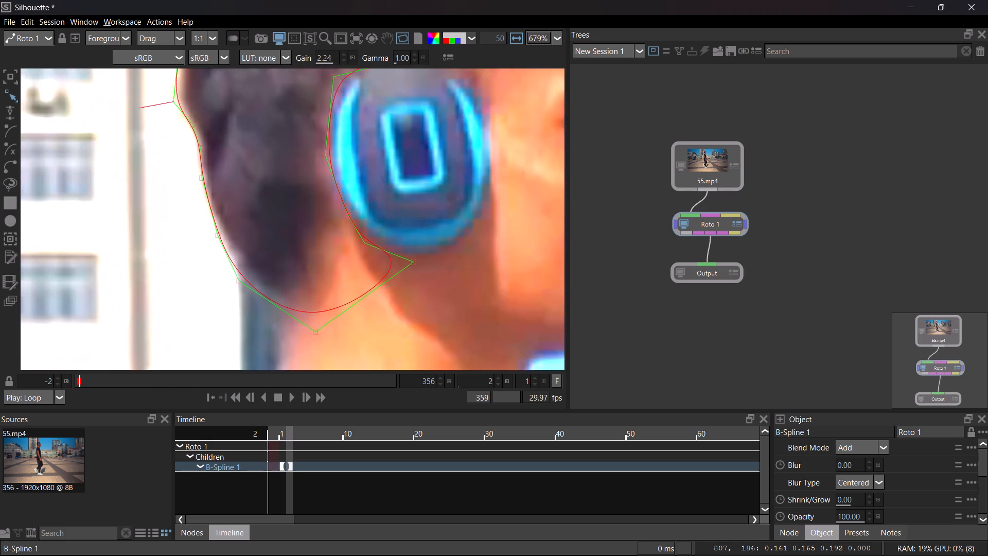
scroll(272, 291, up, 15)
click(235, 277)
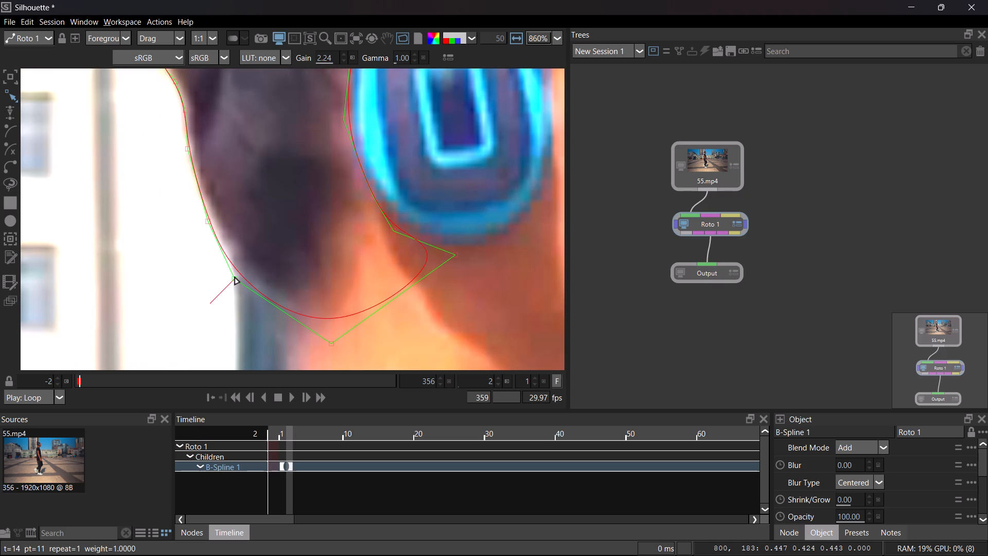
key(Left)
key(Left)
key(Left)
key(Down)
key(Down)
key(Down)
key(Down)
key(Down)
key(Down)
key(Down)
key(Down)
key(Down)
key(Down)
key(Down)
key(Down)
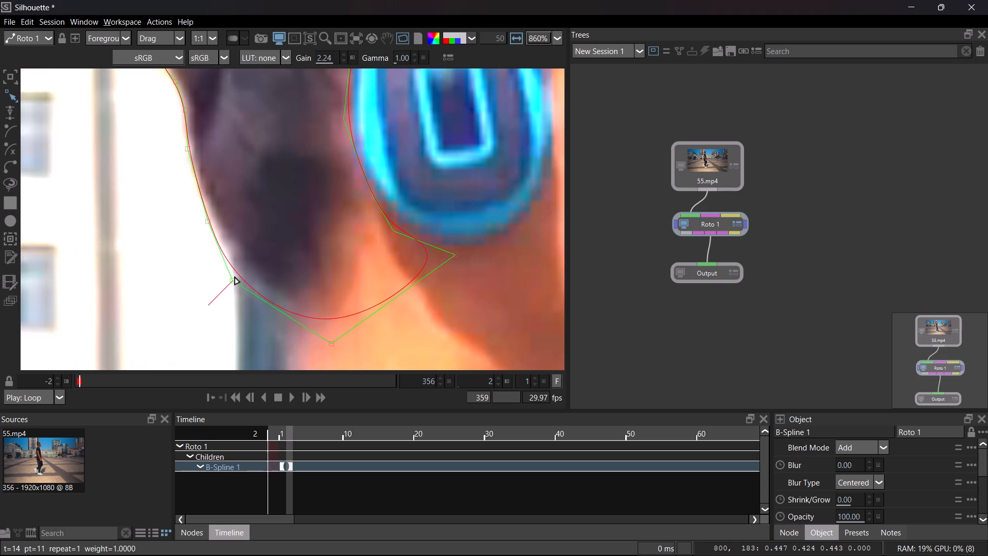
key(Down)
key(Down)
key(Down)
key(Down)
key(Down)
key(Down)
key(Down)
key(Down)
key(Down)
key(Down)
key(Down)
key(Down)
key(Down)
key(Down)
key(Down)
key(Down)
key(Down)
key(Down)
key(Down)
key(Down)
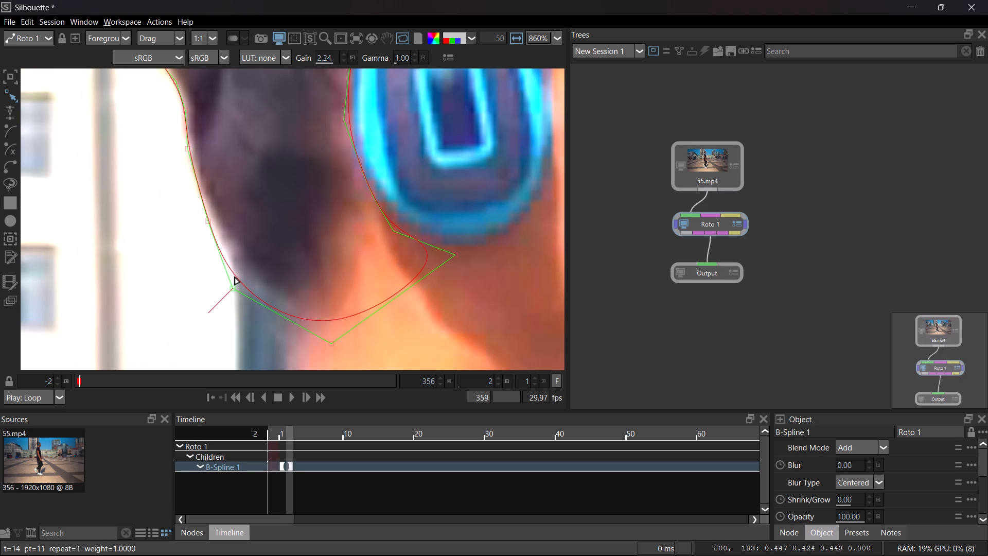
key(Right)
key(Right)
key(Right)
key(Right)
key(Right)
key(Right)
key(Right)
key(Right)
key(Right)
key(Right)
key(Right)
key(Right)
key(Right)
key(Right)
key(Right)
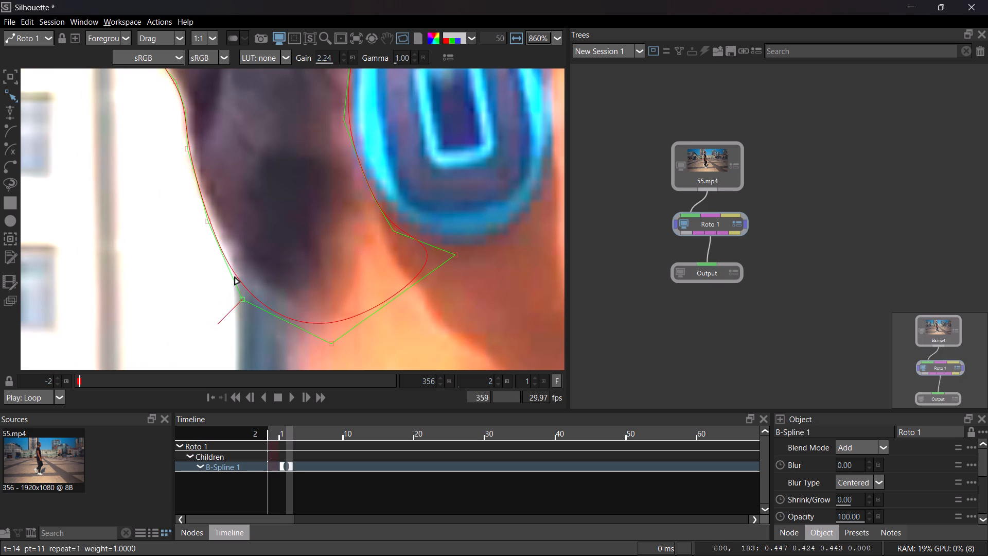
key(Right)
key(Right)
key(Right)
key(Right)
key(Right)
key(Right)
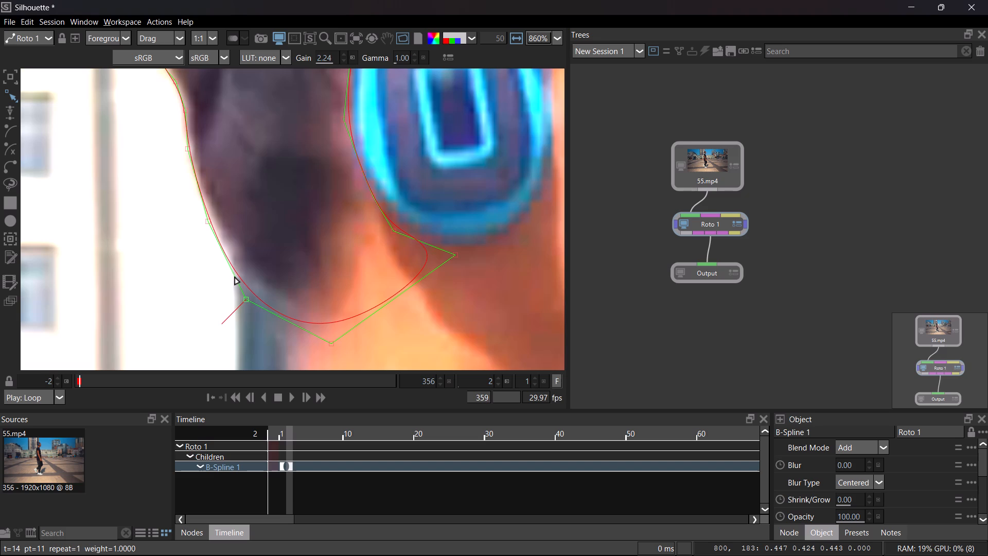
Nudge the hair spline's lower-left control point at the nape slightly right along the lower hair edge.
key(Right)
key(Right)
key(Right)
Move the hair spline's protruding control point on the neck below the headphone left until it sits above the lowest control point.
click(456, 257)
key(Left)
key(Left)
key(Left)
key(Left)
key(Left)
key(Left)
key(Left)
key(Left)
key(Left)
key(Left)
key(Left)
key(Left)
key(Left)
key(Left)
key(Left)
key(Left)
key(Left)
key(Left)
key(Left)
key(Left)
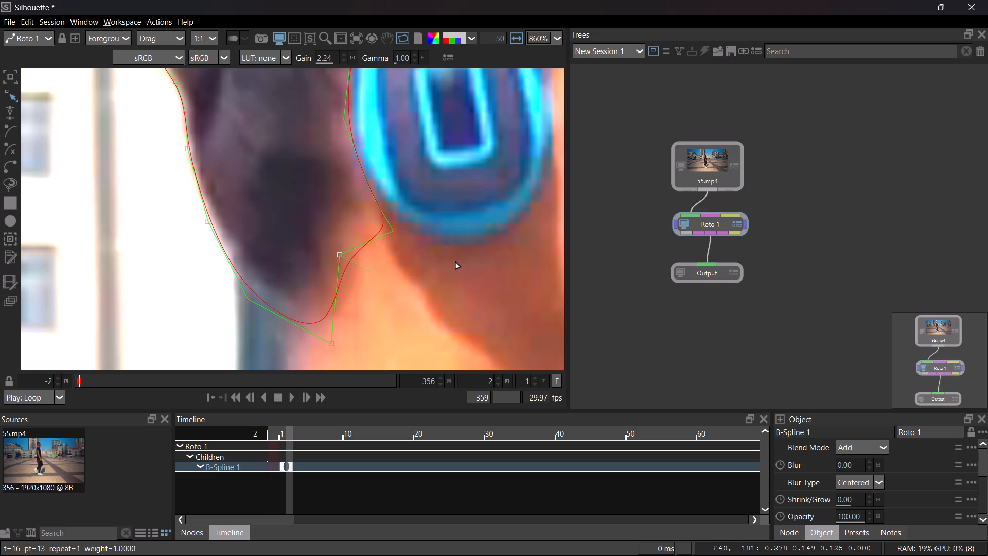
Move the hair spline's lowest control point up to the hair's bottom edge, nearly level with the lower-left nape point.
click(330, 345)
key(Up)
key(Up)
key(Up)
key(Up)
key(Up)
key(Up)
key(Up)
key(Up)
key(Up)
key(Up)
key(Up)
key(Up)
key(Up)
key(Up)
key(Up)
key(Up)
key(Up)
key(Up)
key(Up)
key(Up)
key(Up)
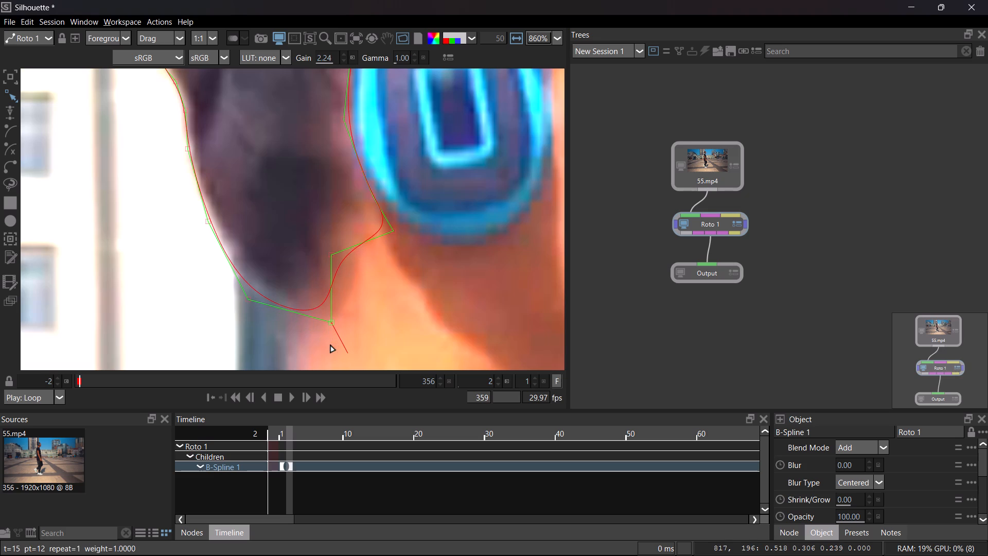
key(Up)
key(Up)
key(Up)
key(Up)
key(Up)
key(Up)
key(Up)
key(Up)
key(Up)
key(Up)
key(Up)
key(Up)
key(Up)
key(Up)
key(Up)
key(Up)
key(Up)
key(Up)
key(Up)
key(Up)
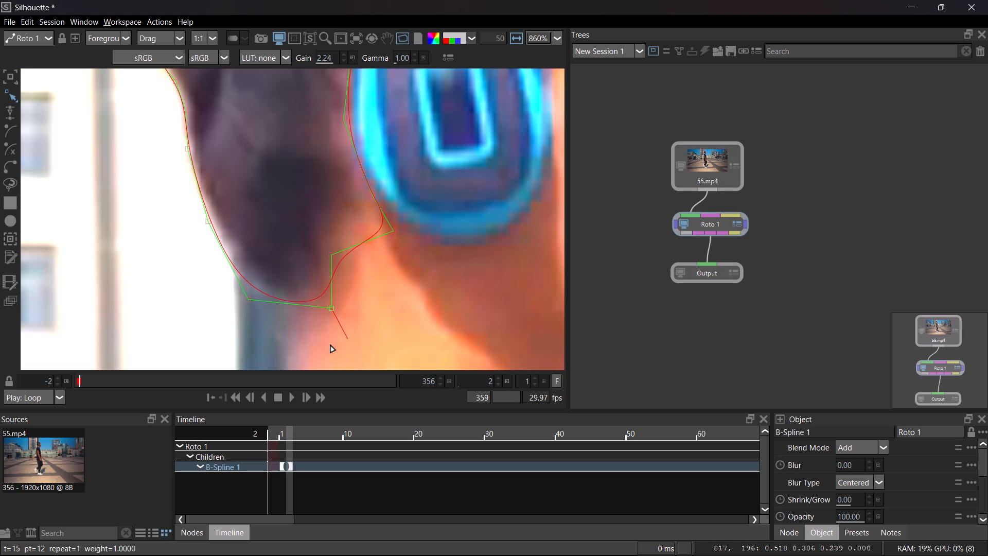
Move the control point above the lowest point right to smooth the hair's lower-right curve beneath the headphone.
click(331, 251)
key(Right)
key(Right)
key(Right)
key(Right)
key(Right)
key(Right)
key(Right)
key(Right)
key(Right)
key(Right)
key(Right)
key(Right)
key(Right)
key(Right)
key(Right)
key(Right)
key(Right)
key(Right)
key(Right)
key(Right)
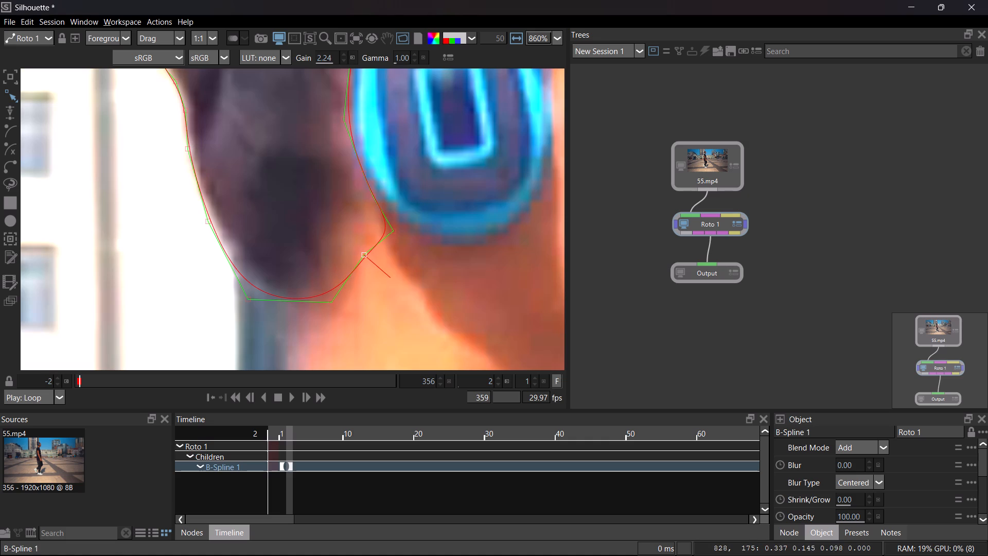
Move the control point beside the headphone's lower-left edge left, pulling the spline off the neck toward the hair.
click(394, 231)
key(Left)
key(Left)
key(Left)
key(Left)
key(Left)
key(Left)
key(Left)
key(Left)
key(Left)
key(Left)
key(Left)
key(Left)
key(Left)
key(Left)
key(Left)
key(Left)
key(Left)
key(Left)
key(Left)
key(Left)
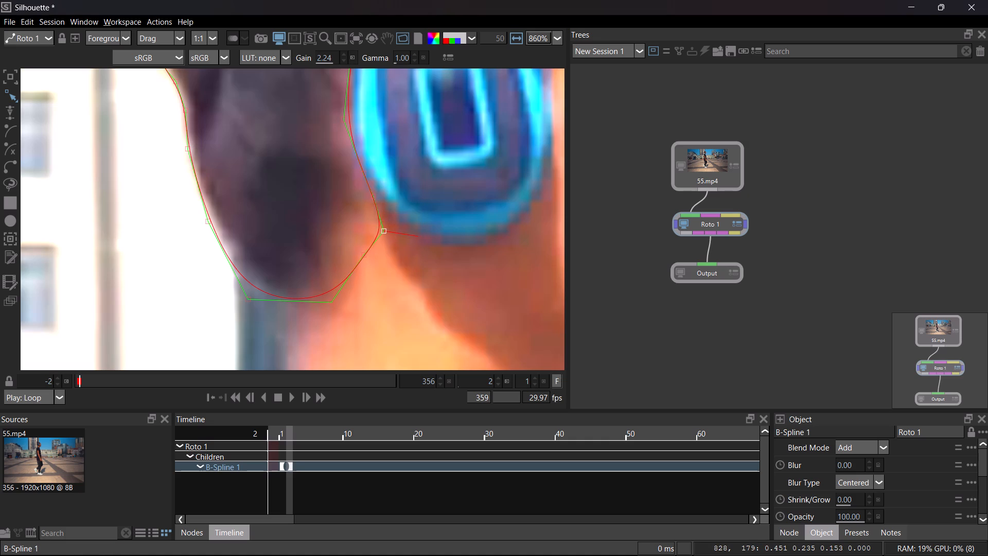
key(Left)
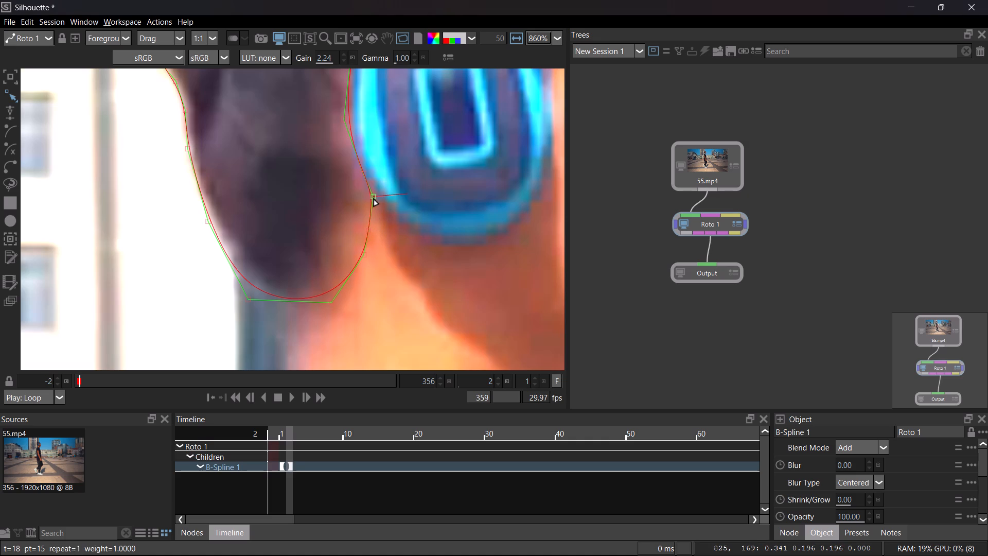
Nudge the next control point up along the headphone's edge slightly left to tighten the hair spline.
click(374, 199)
key(Left)
key(Left)
key(Left)
key(Left)
key(Left)
key(Left)
key(Left)
key(Left)
key(Left)
key(Left)
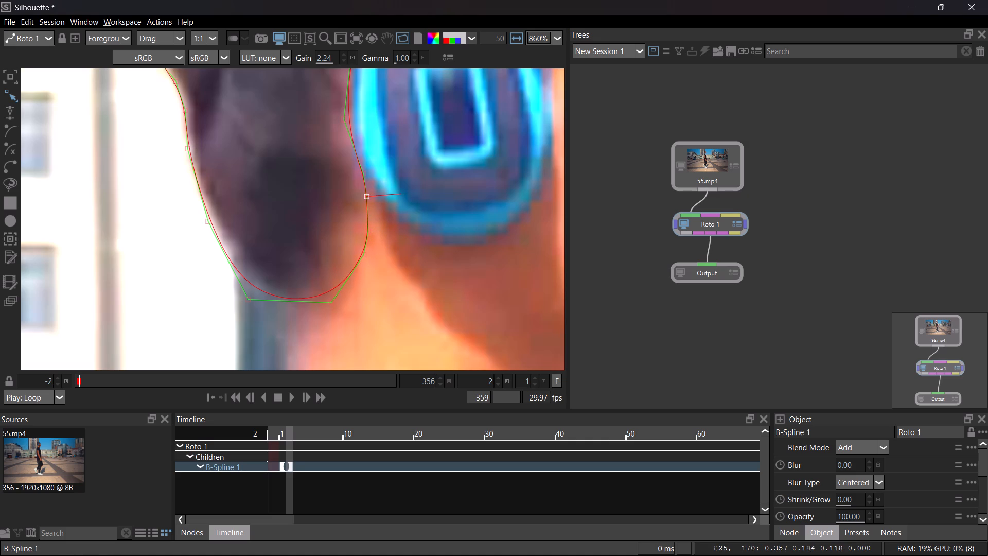
Move the control point on the hair's lower-right curve left and slightly up to follow the hair edge at the neck.
click(363, 259)
key(Left)
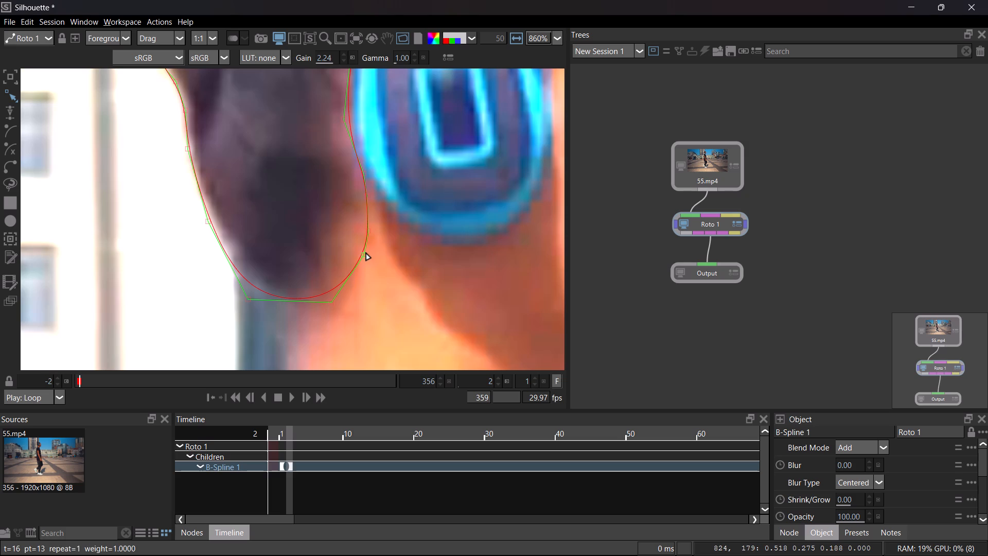
click(366, 253)
key(Left)
key(Left)
key(Left)
key(Left)
key(Left)
key(Left)
key(Left)
key(Left)
key(Left)
key(Left)
key(Left)
key(Left)
key(Left)
key(Left)
key(Left)
key(Left)
key(Left)
key(Left)
key(Left)
key(Left)
key(Up)
key(Up)
key(Up)
key(Up)
key(Up)
key(Up)
key(Up)
key(Up)
key(Up)
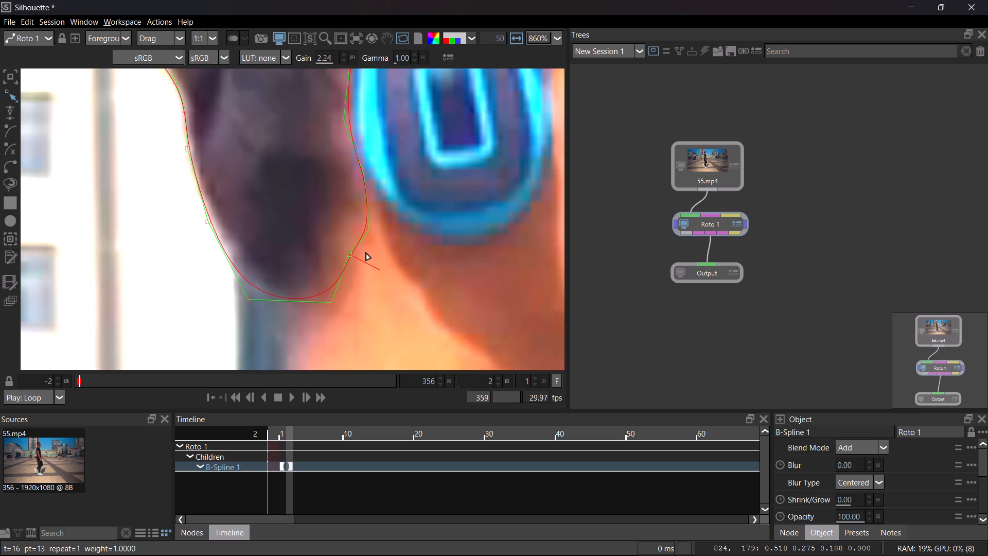
Reselect the hair spline and nudge its control point just below the headphone's lower-left edge slightly up.
click(373, 234)
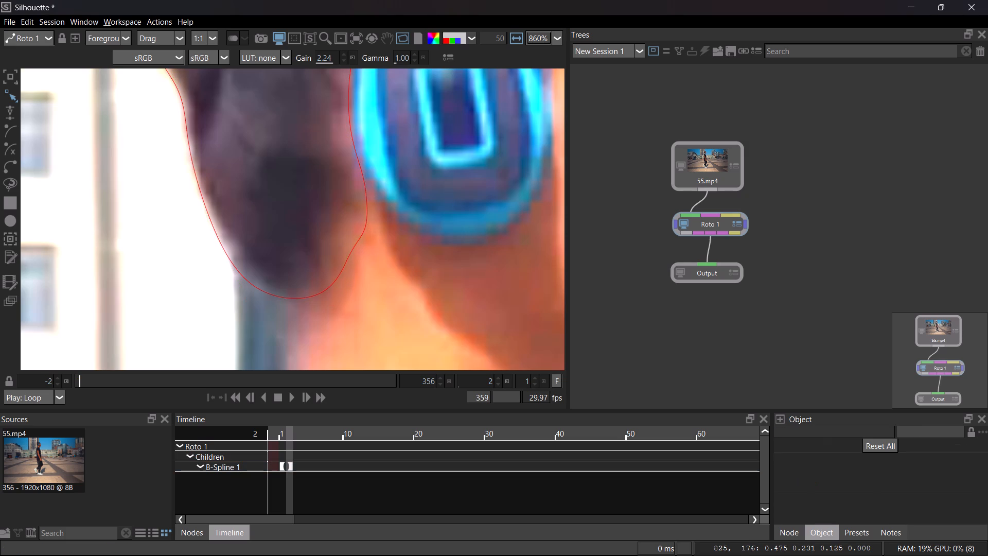
click(367, 229)
click(367, 229)
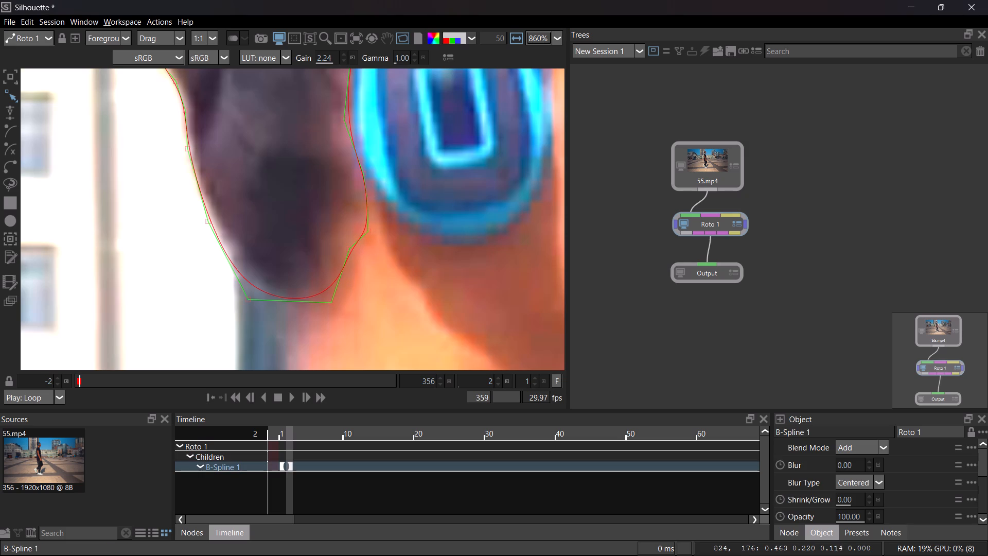
click(369, 229)
key(Up)
key(Up)
key(Up)
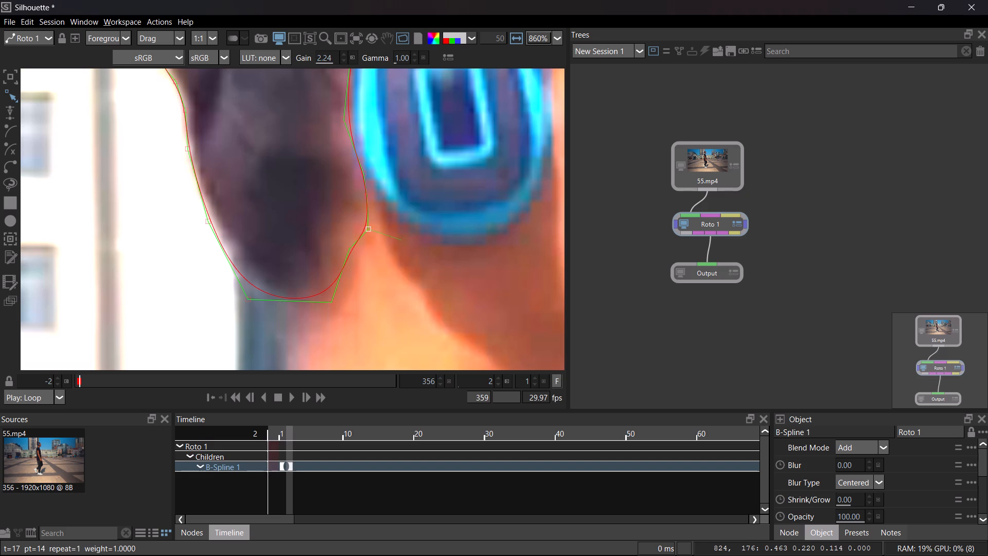
Nudge the selected hair-spline control point below the headphone's lower-left edge left, tightening the curve against the hair.
key(Left)
key(Left)
key(Left)
key(Left)
key(Left)
key(Left)
key(Left)
key(Left)
key(Left)
key(Left)
key(Left)
key(Left)
key(Left)
key(Left)
key(Left)
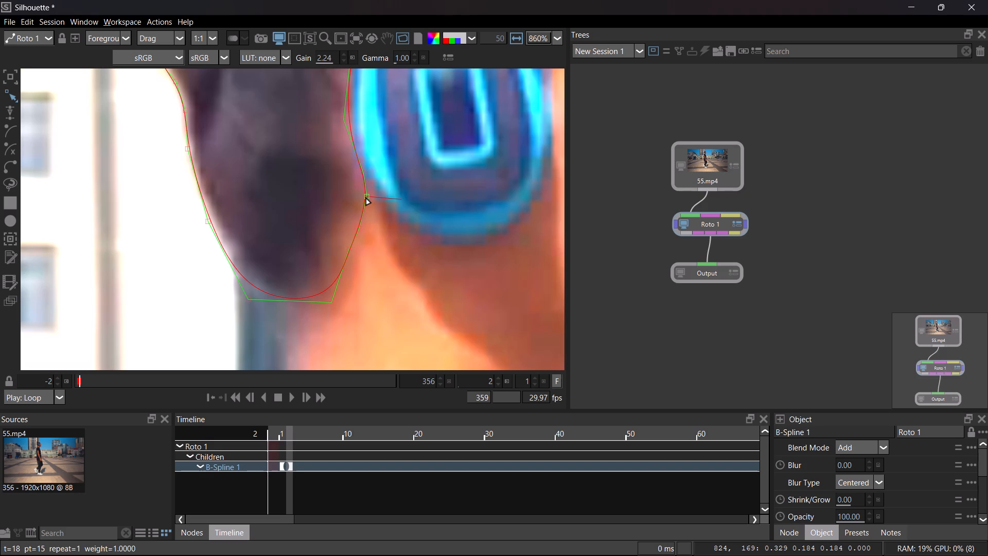
Nudge the next hair-spline control point up, beside the headphone's lower-left rim, slightly left off the neck.
click(366, 198)
key(Left)
key(Left)
key(Left)
key(Left)
key(Left)
key(Left)
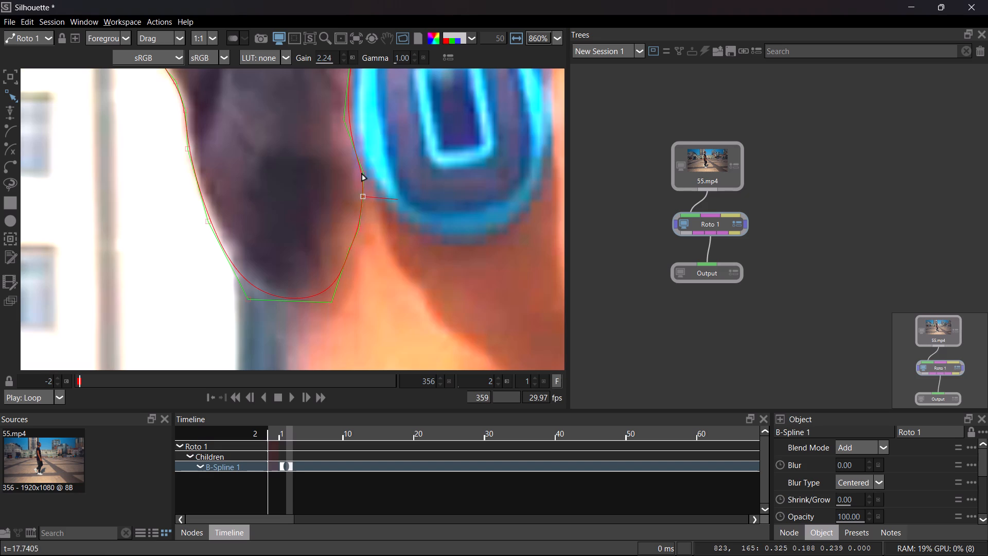
Nudge the hair-spline control point where the hair meets the headphone's left rim slightly left, off the blue edge.
click(362, 173)
key(Left)
key(Left)
key(Left)
key(Left)
key(Left)
key(Left)
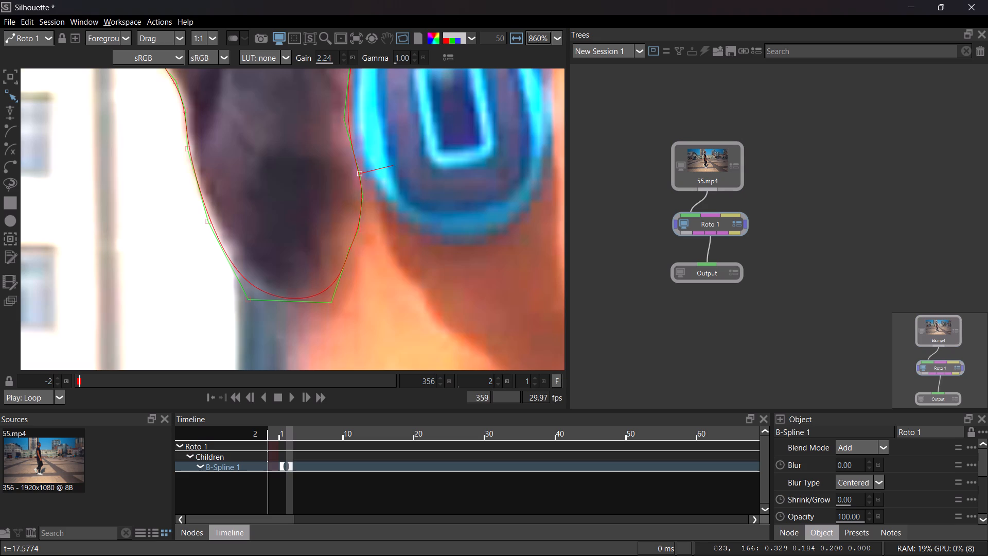
key(Left)
key(Left)
Compare the hair spline's fit on frames 1 and 2 around the whole hair shape, ending on frame 2.
scroll(410, 195, down, 12)
middle_drag(401, 200, 350, 414)
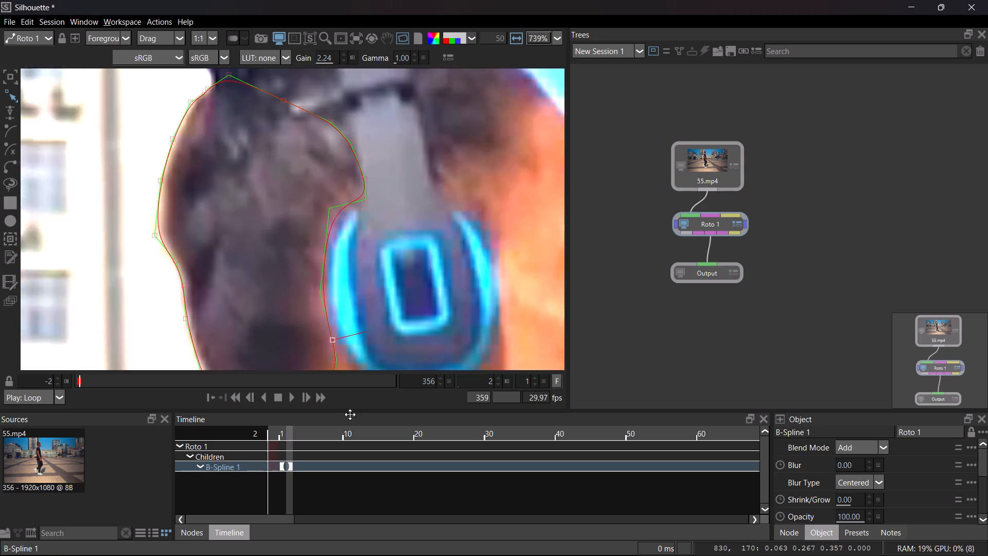
middle_drag(350, 414, 336, 404)
scroll(305, 242, down, 20)
scroll(305, 242, down, 11)
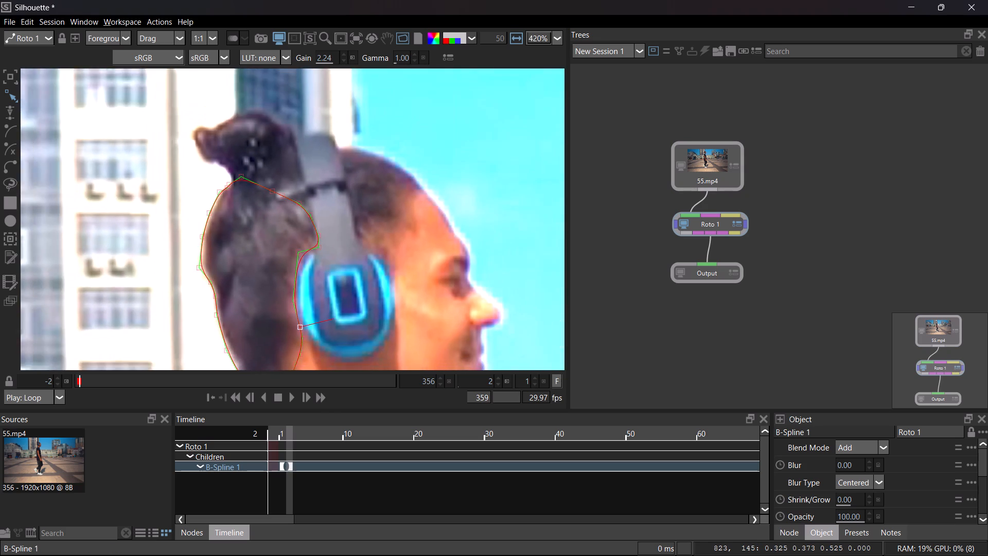
scroll(300, 274, down, 14)
scroll(276, 324, up, 5)
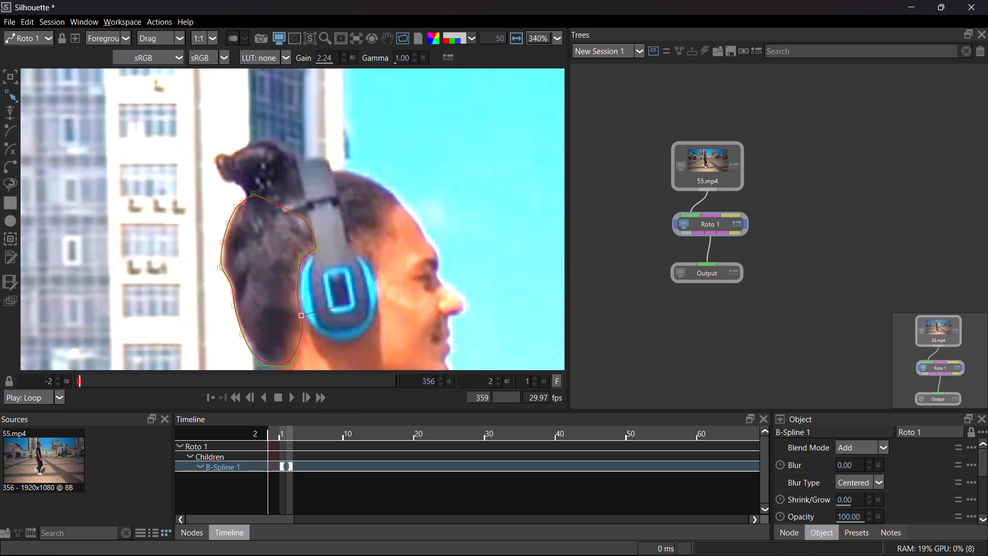
click(279, 434)
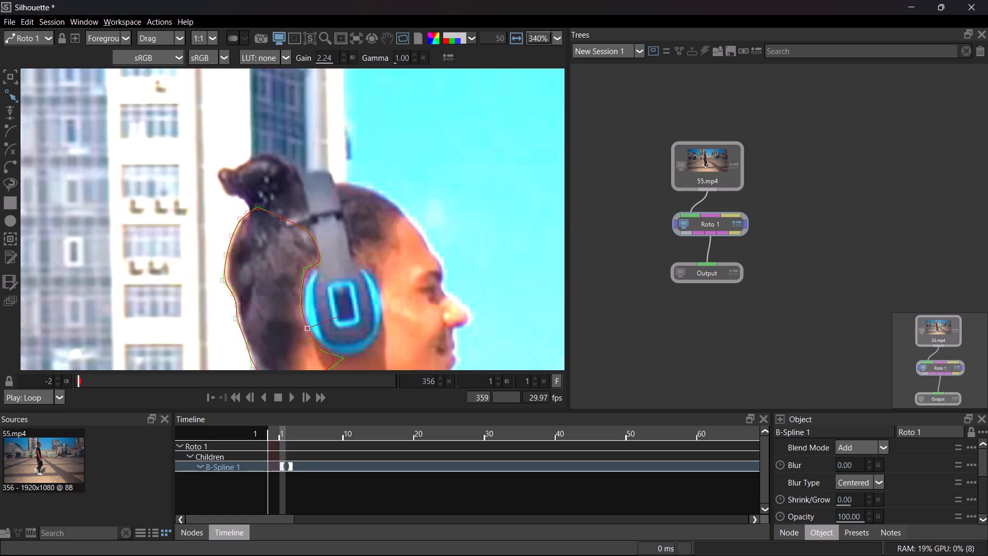
scroll(326, 240, down, 9)
scroll(277, 438, up, 3)
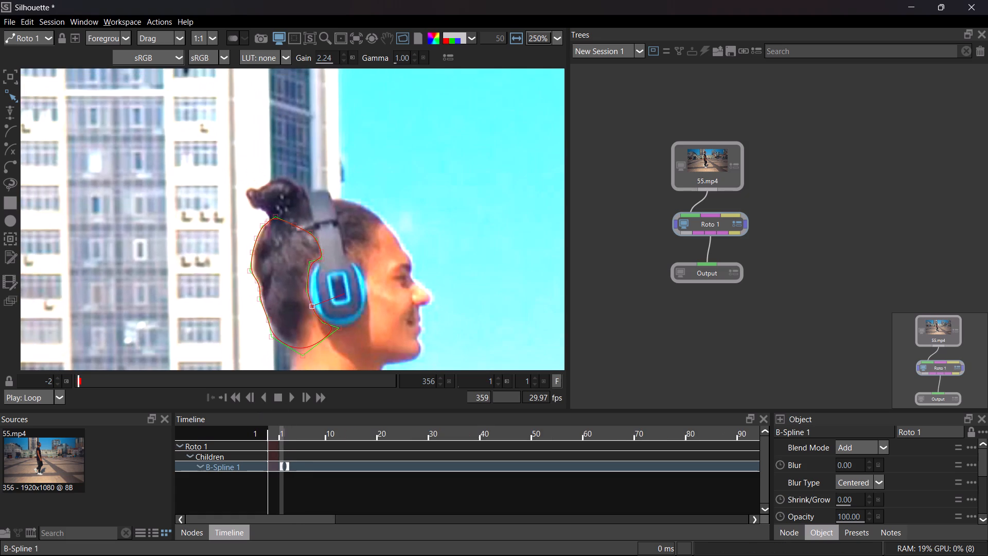
scroll(277, 438, up, 7)
scroll(296, 454, down, 11)
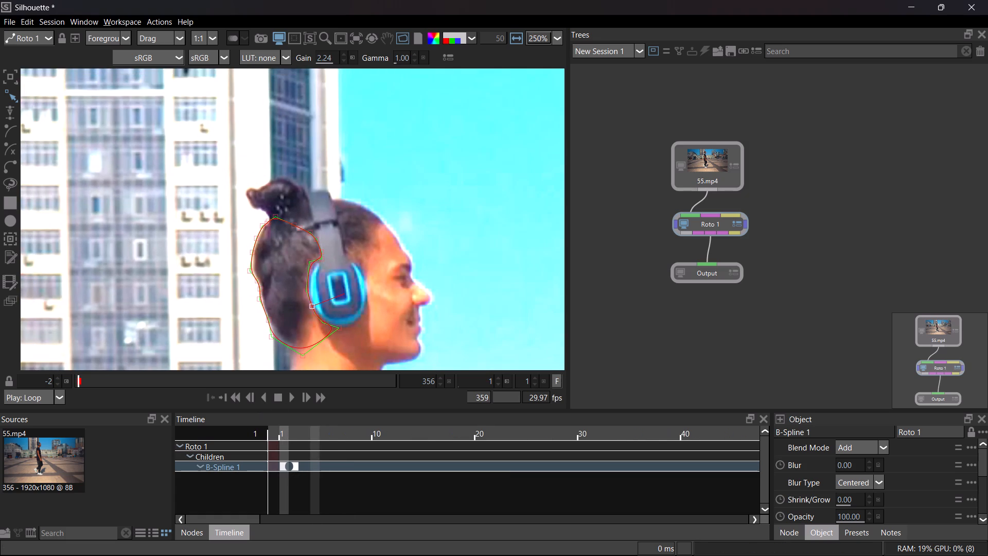
click(291, 431)
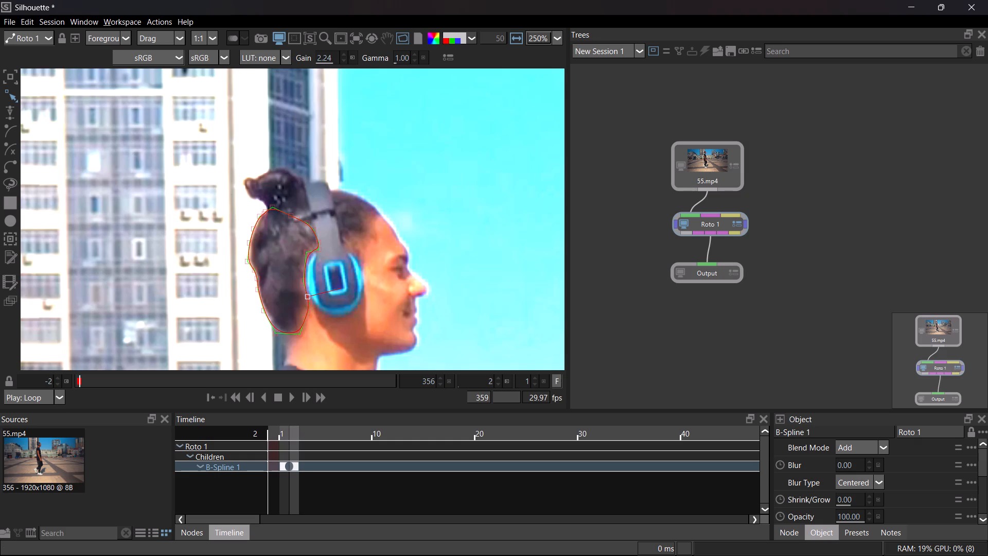
click(279, 431)
click(292, 431)
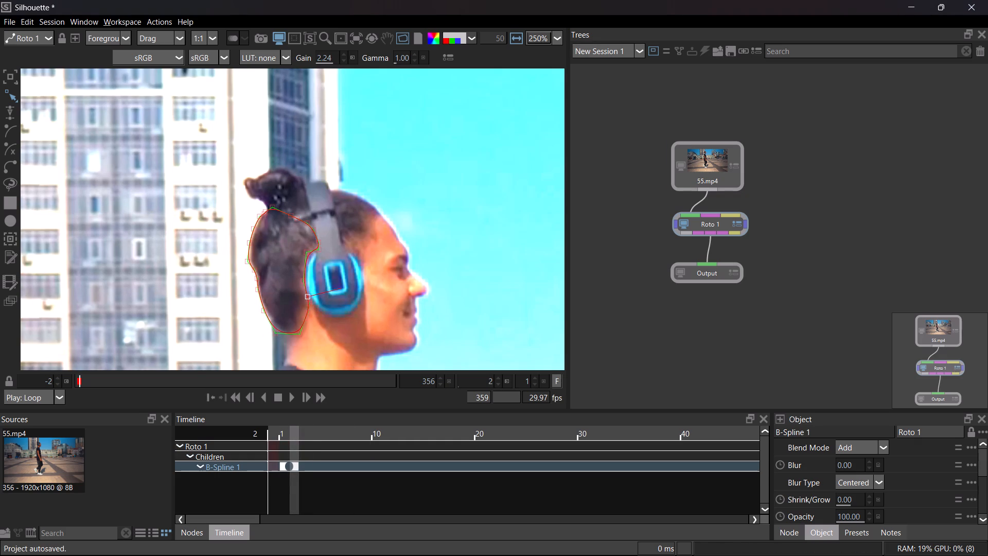
Start saving the project under the name TRIAL ROTO.
key(ctrl+s)
click(502, 257)
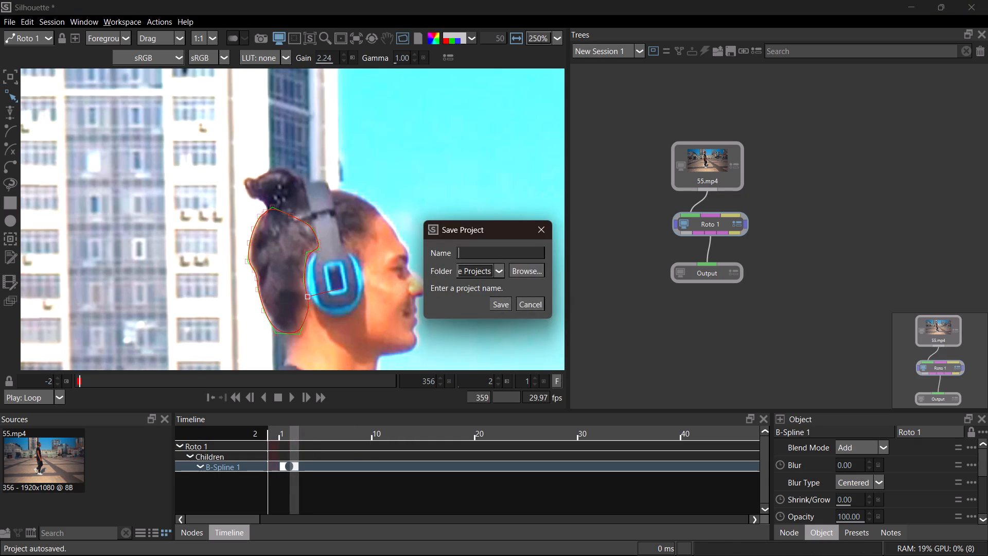
text(TRIAL ROTO)
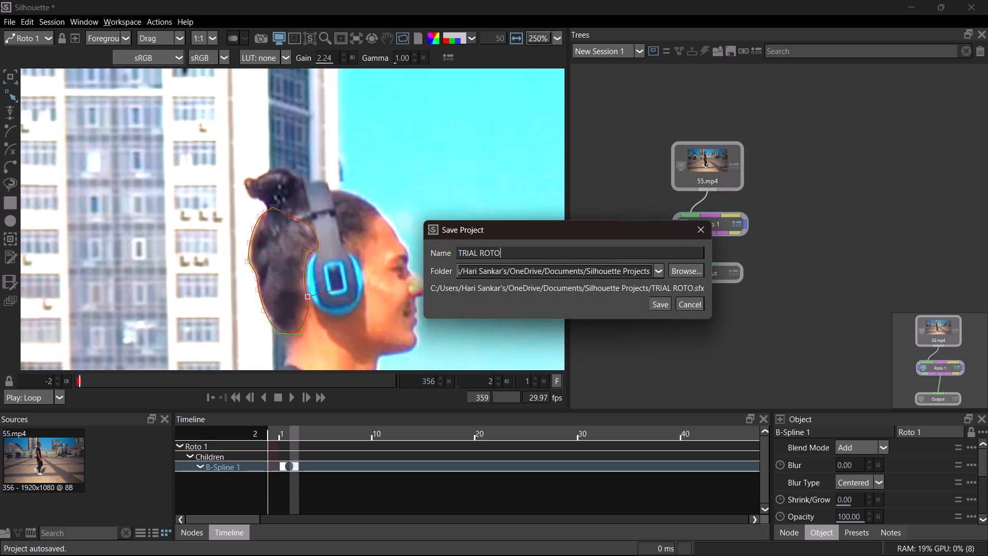
Create a folder named SILHOUTTE FX on DRIVE D and save the project into it.
click(699, 267)
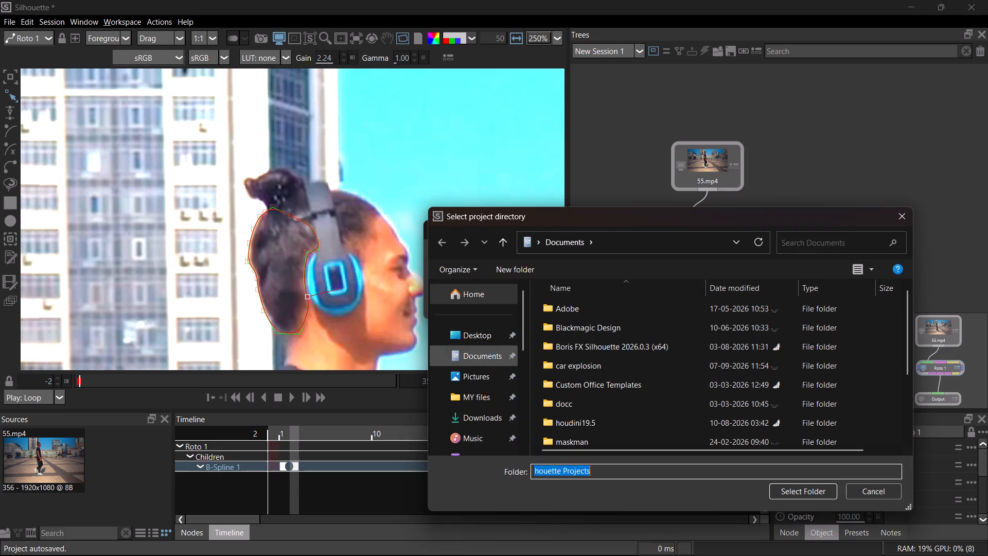
scroll(449, 352, down, 6)
click(451, 354)
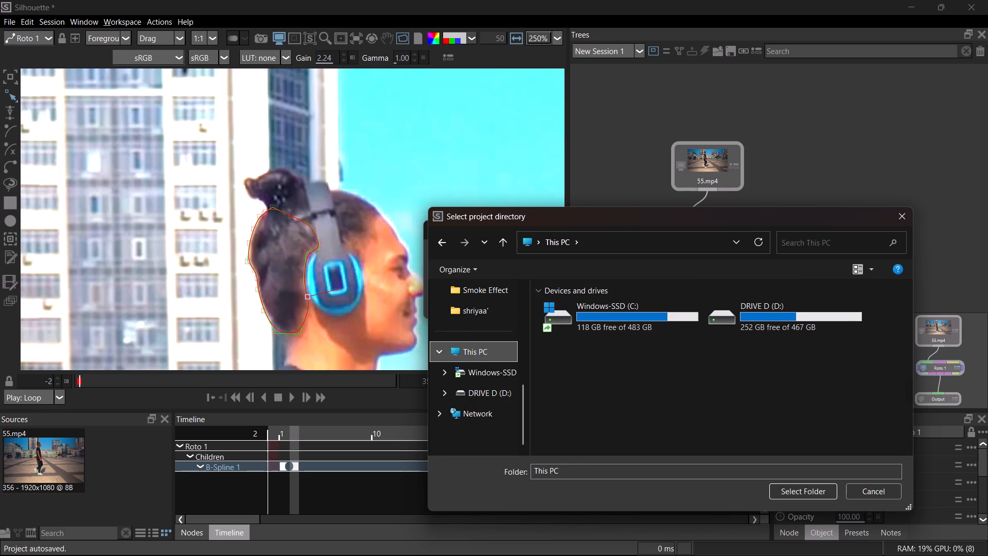
double_click(738, 318)
scroll(638, 373, down, 15)
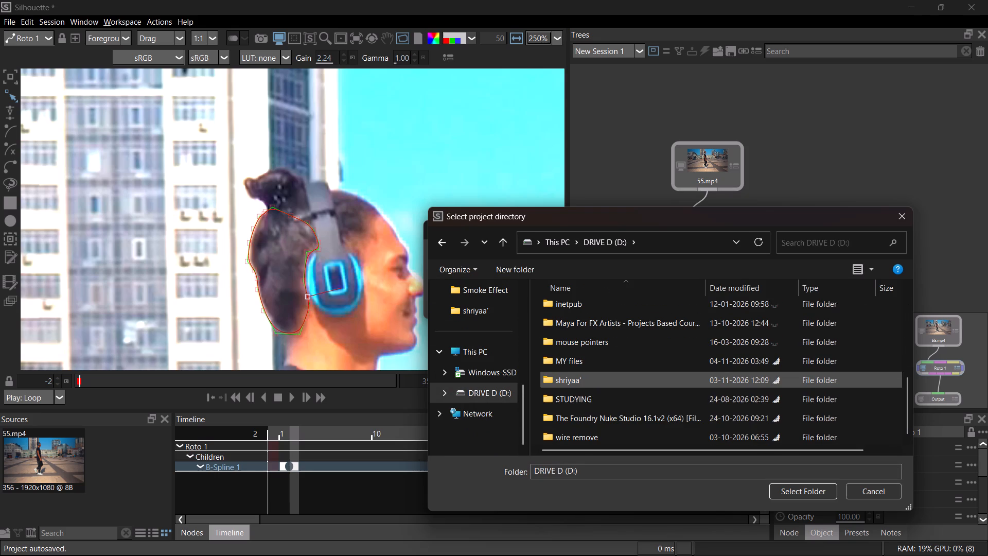
key(ctrl+shift+n)
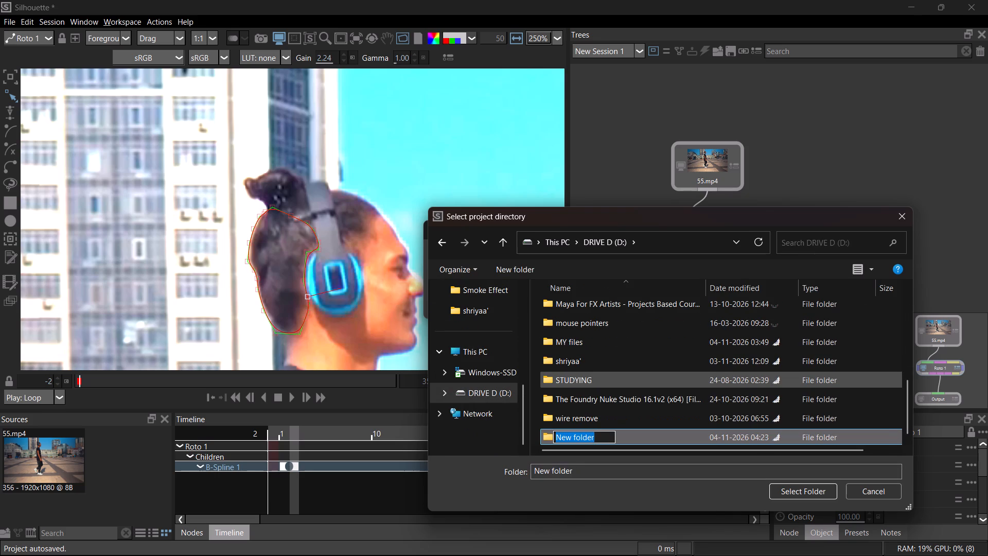
text(SH)
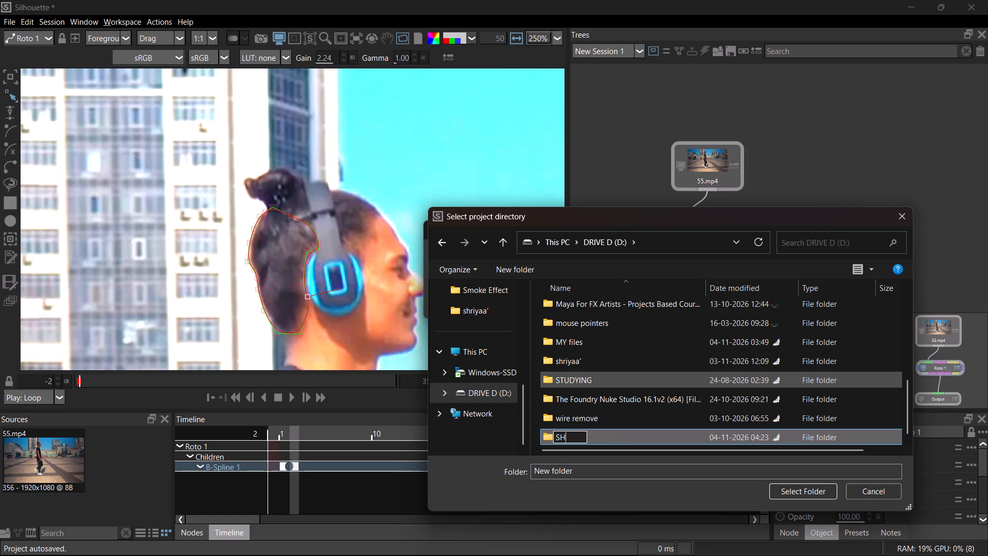
key(BackSpace)
text(ILHOUTTE FX)
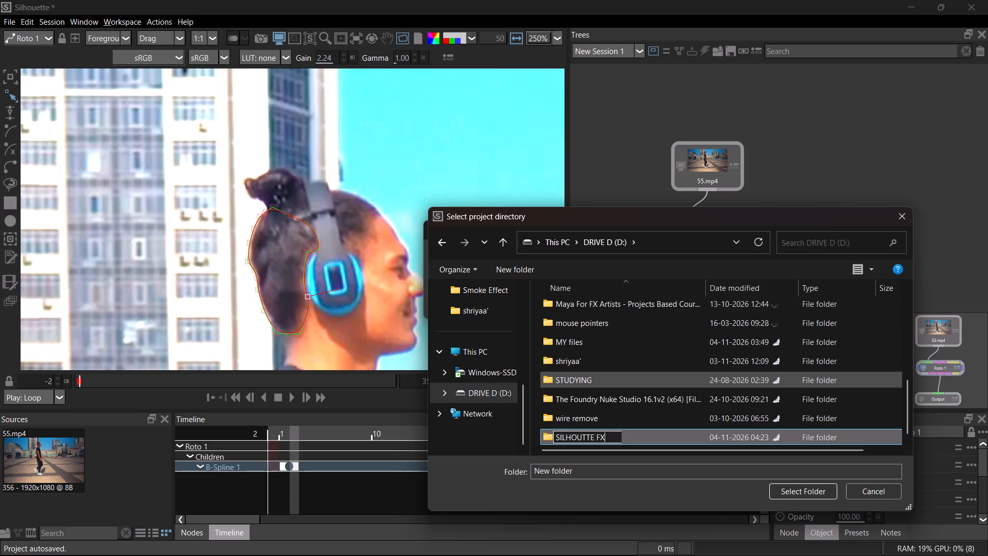
click(797, 492)
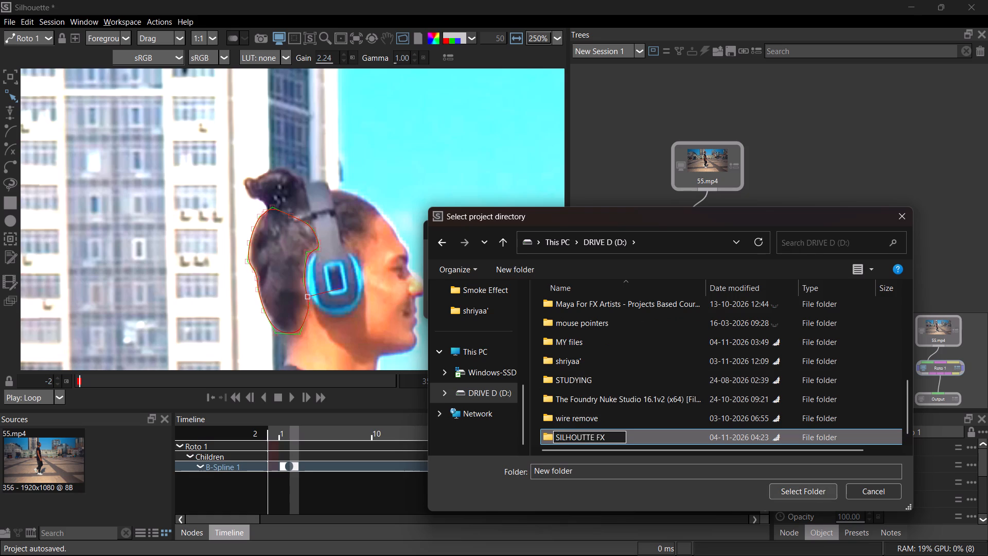
click(800, 491)
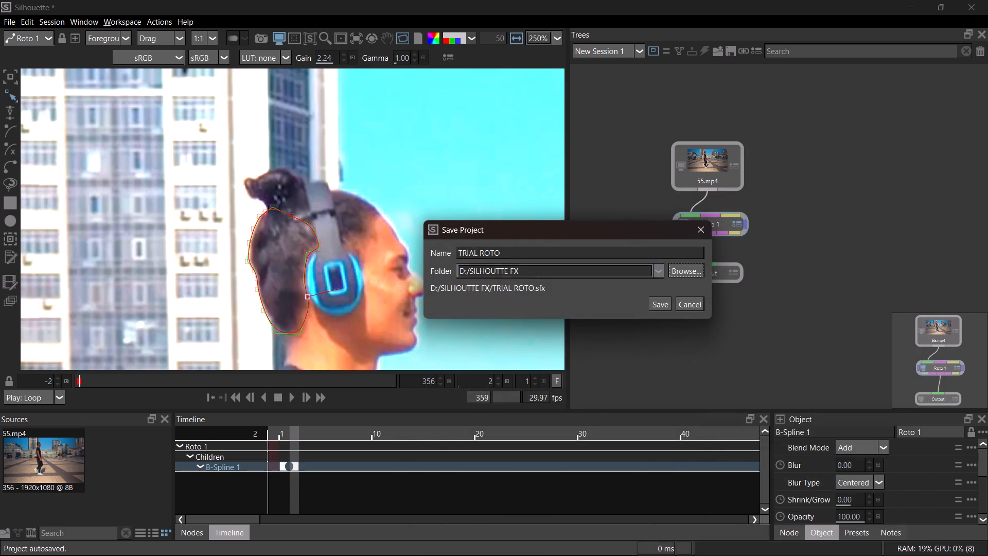
click(657, 304)
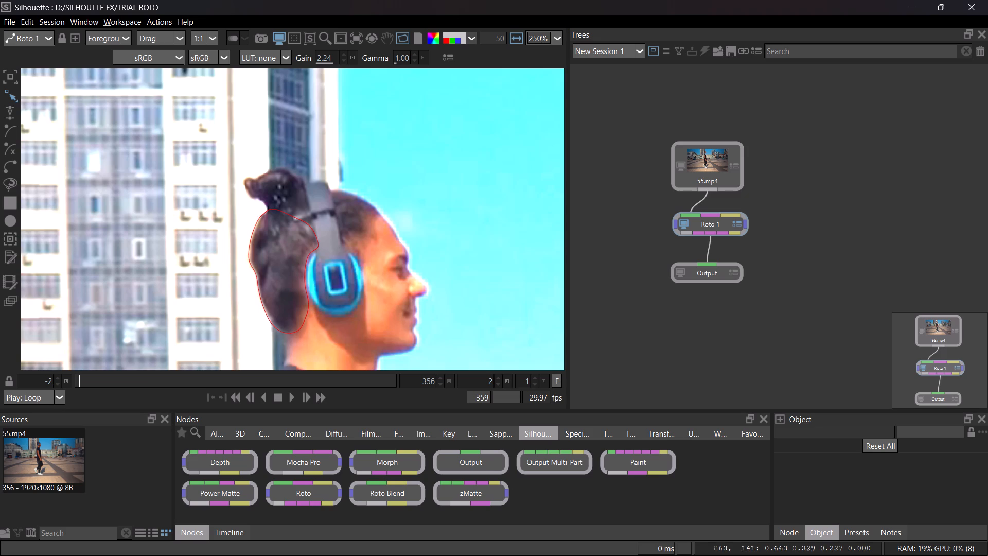
Reselect the hair's B-spline on frame 2.
click(304, 265)
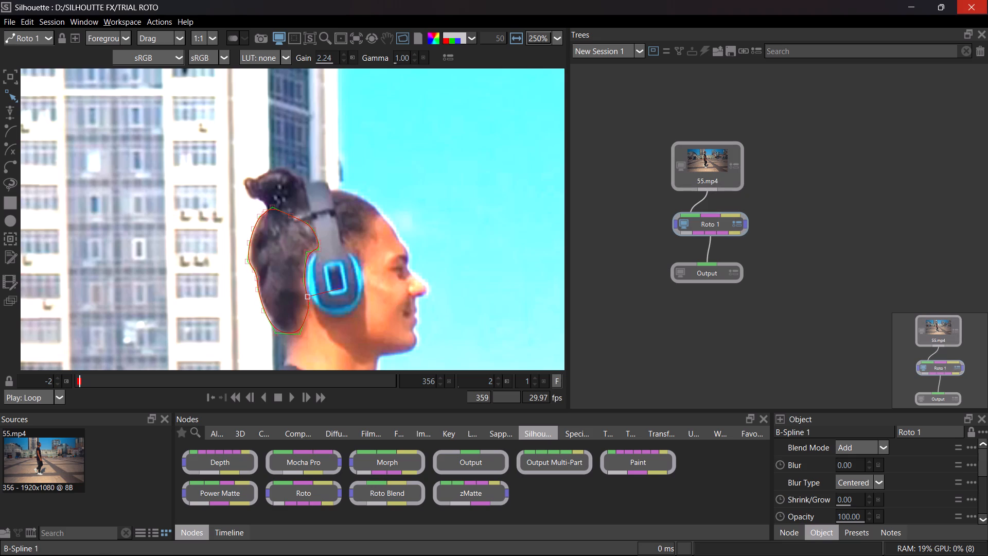
Hide the node tree view so the viewer spans the full window width.
click(979, 34)
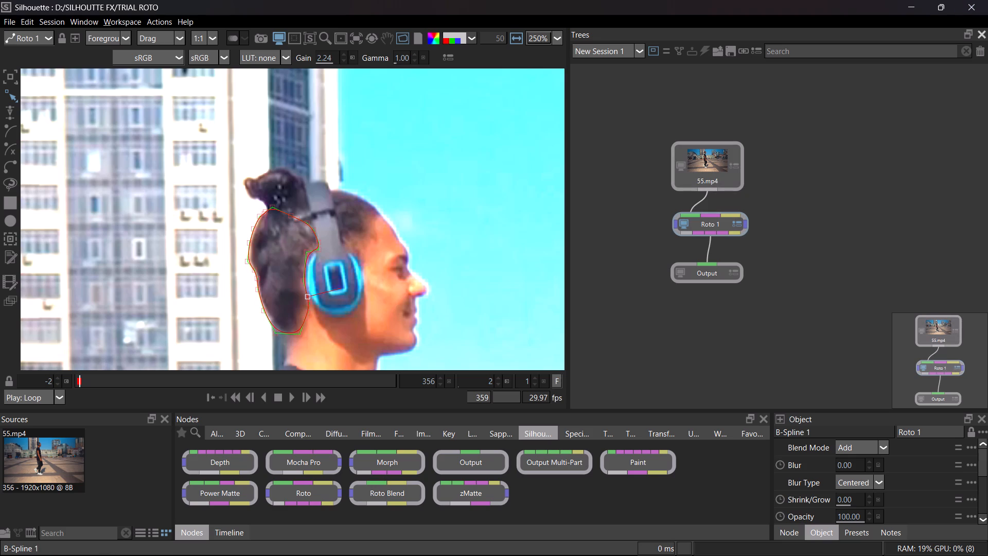
scroll(717, 179, down, 7)
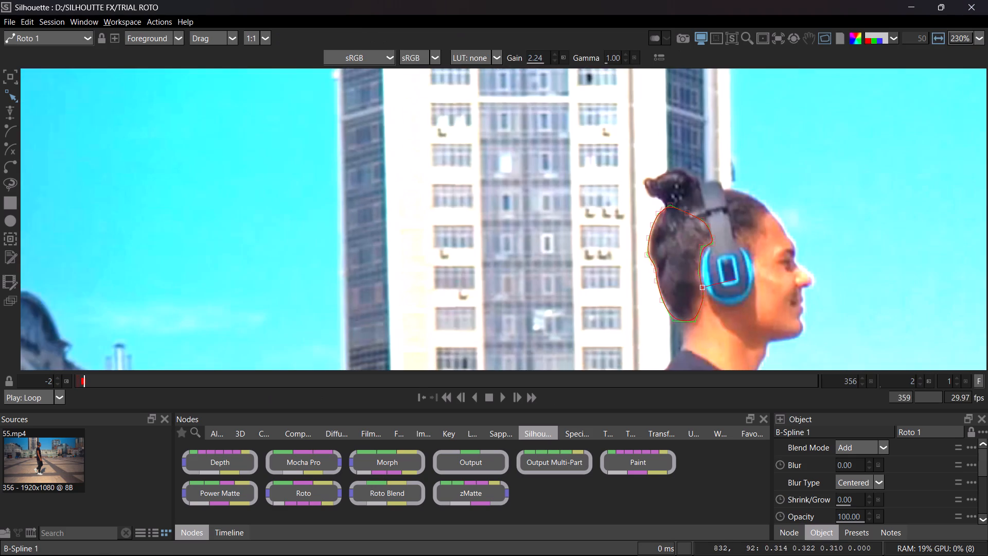
scroll(716, 180, down, 15)
middle_drag(703, 176, 463, 151)
scroll(462, 150, up, 6)
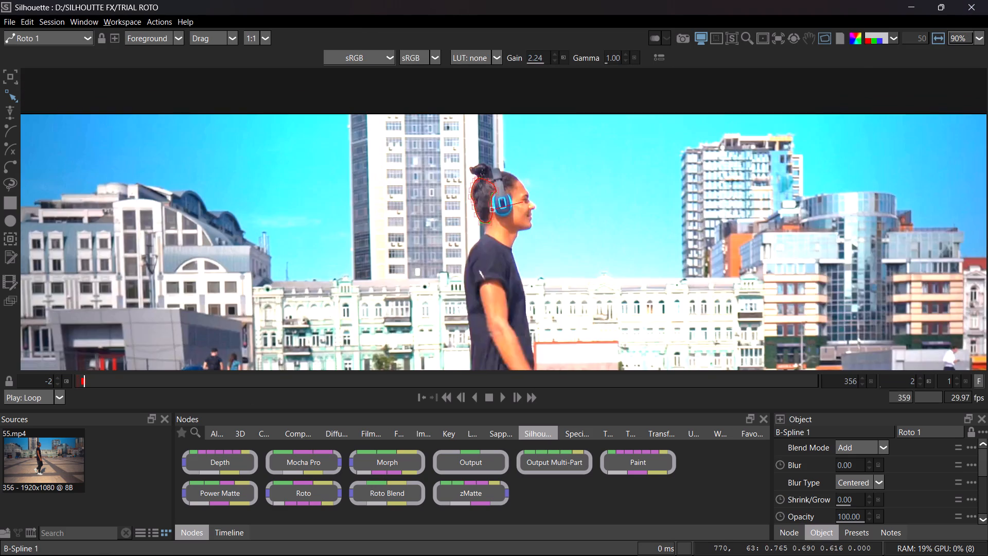
scroll(462, 150, up, 19)
middle_drag(402, 84, 400, 84)
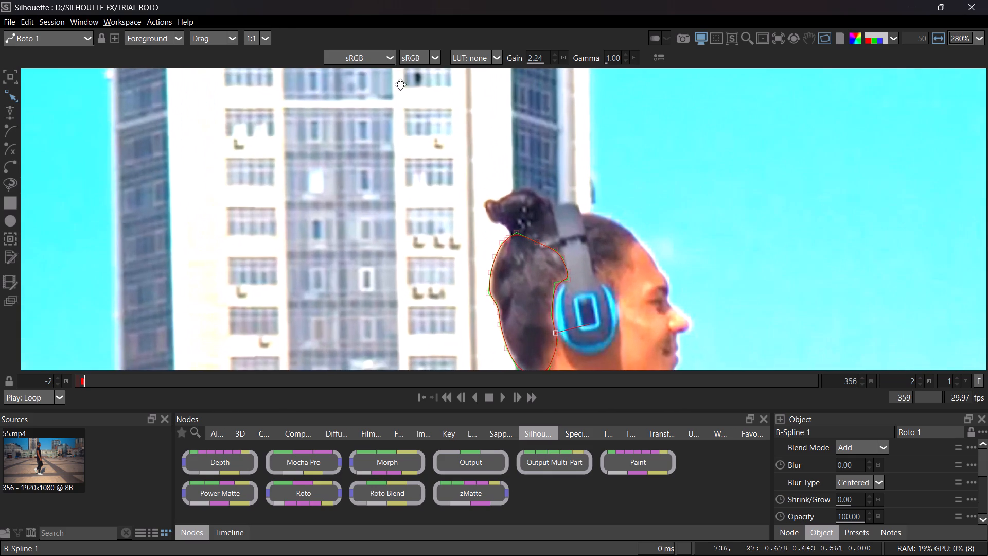
middle_drag(400, 84, 339, 0)
scroll(410, 132, up, 11)
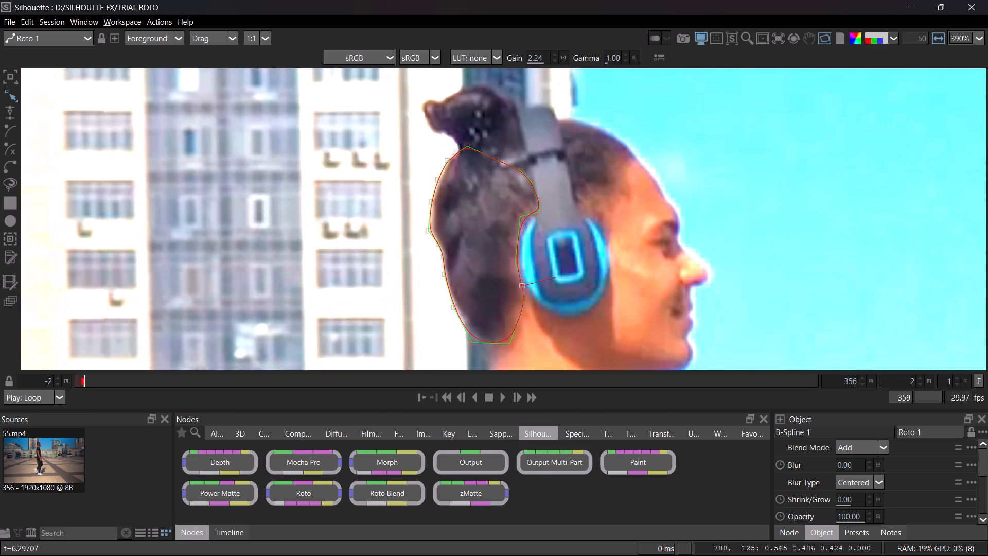
Toggle the viewer between the alpha matte and the colour image to check the hair shape.
key(a)
key(a)
text(AAAARRARRRA)
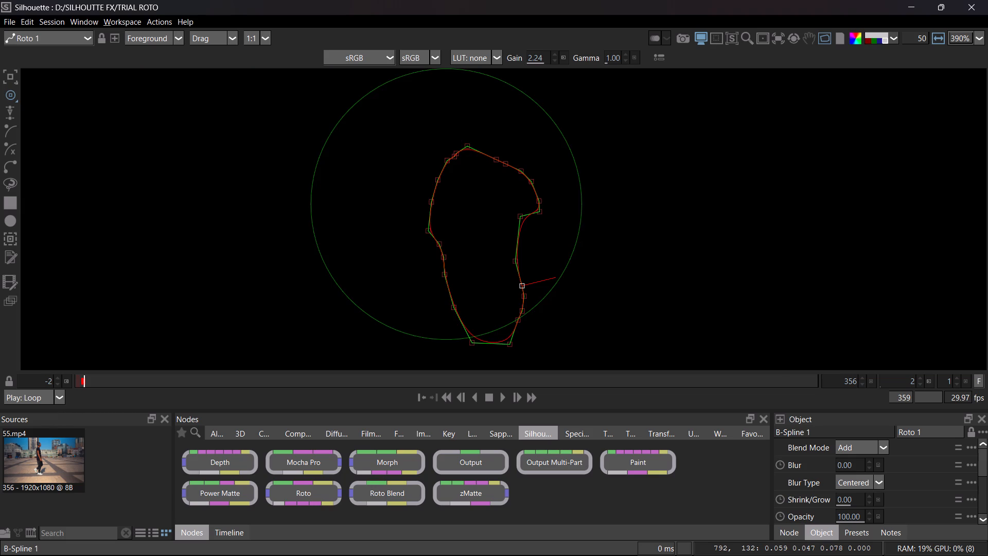
text(RA)
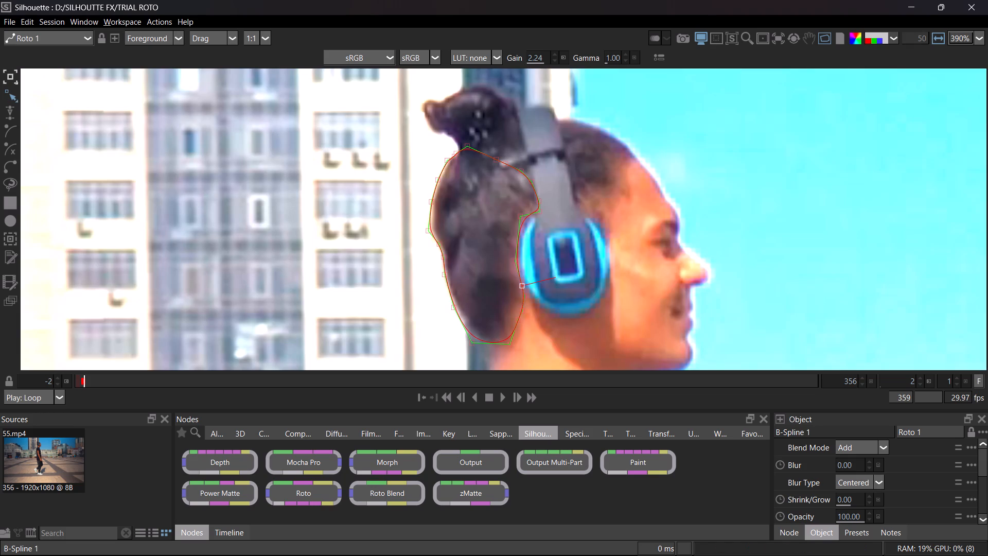
Switch from reshaping points to the Transform tool for the hair spline.
click(10, 80)
key(a)
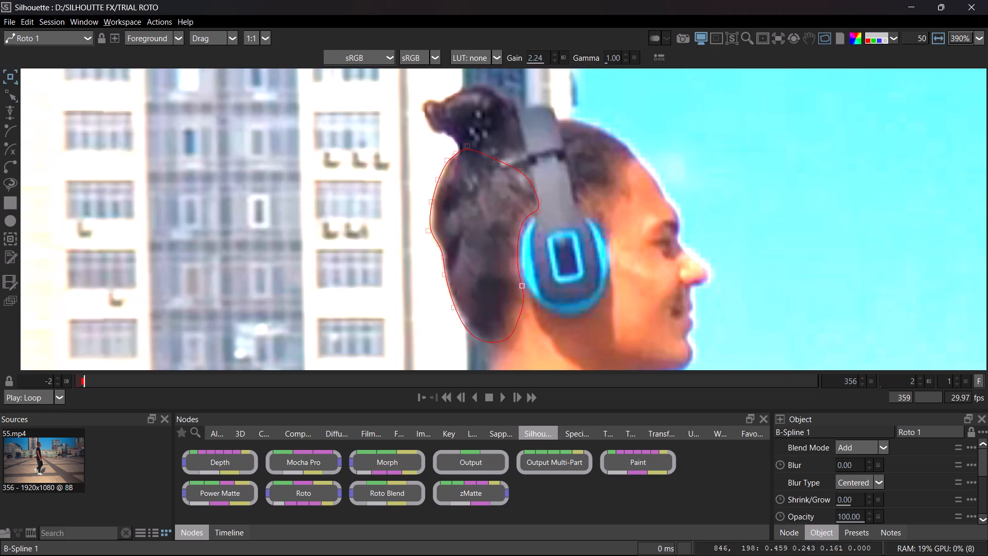
Look through the node library's categories to see which nodes each one offers.
click(571, 431)
click(489, 430)
click(463, 431)
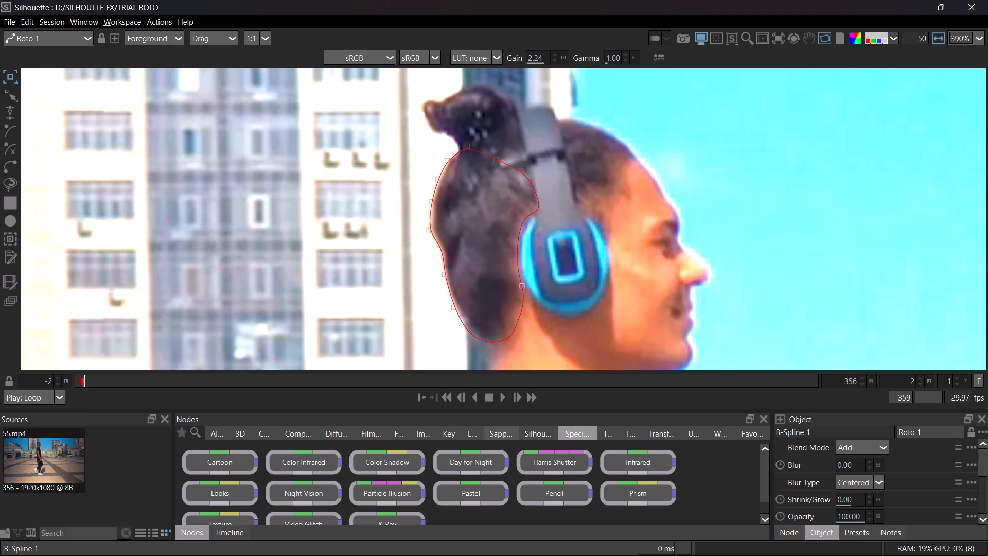
click(441, 429)
click(419, 437)
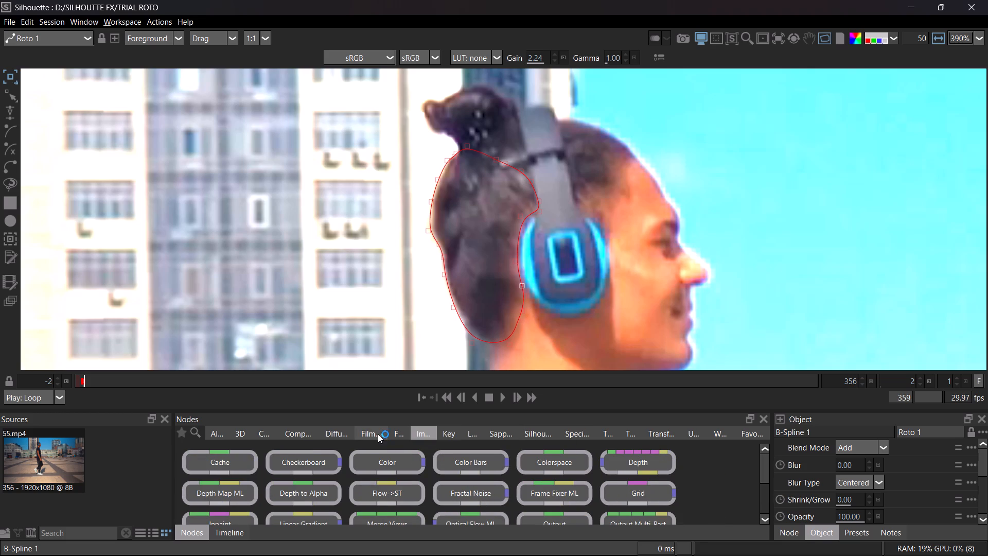
click(374, 434)
click(328, 438)
click(298, 439)
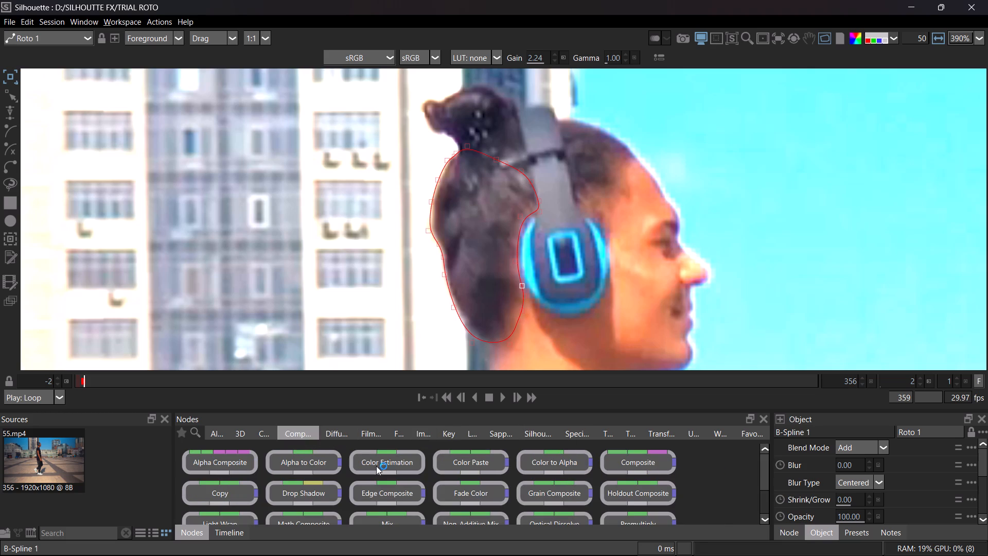
click(234, 437)
click(214, 431)
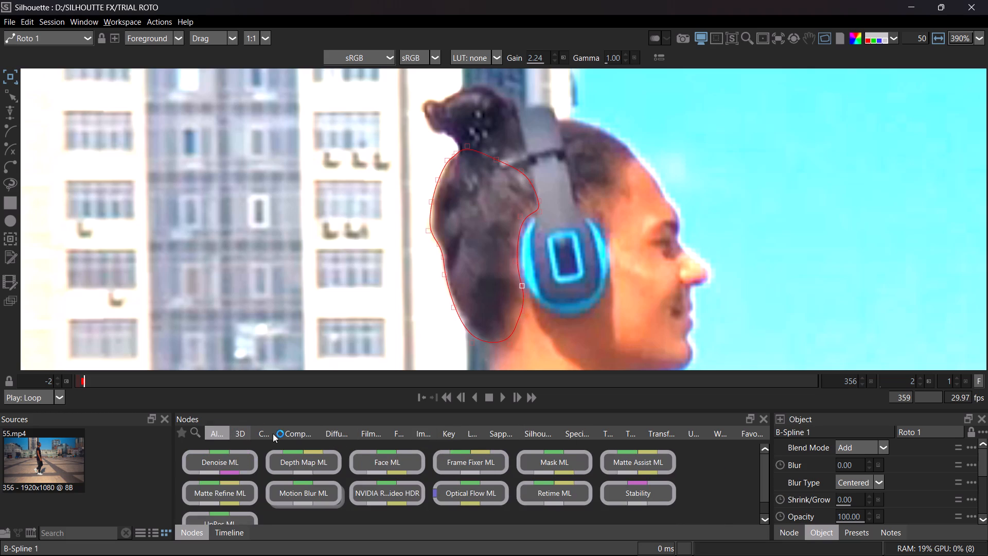
click(273, 433)
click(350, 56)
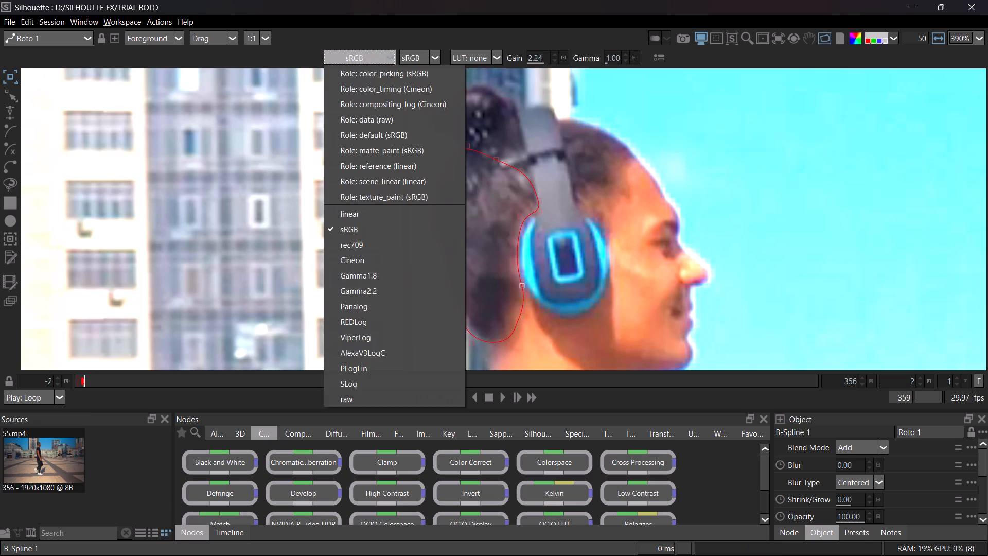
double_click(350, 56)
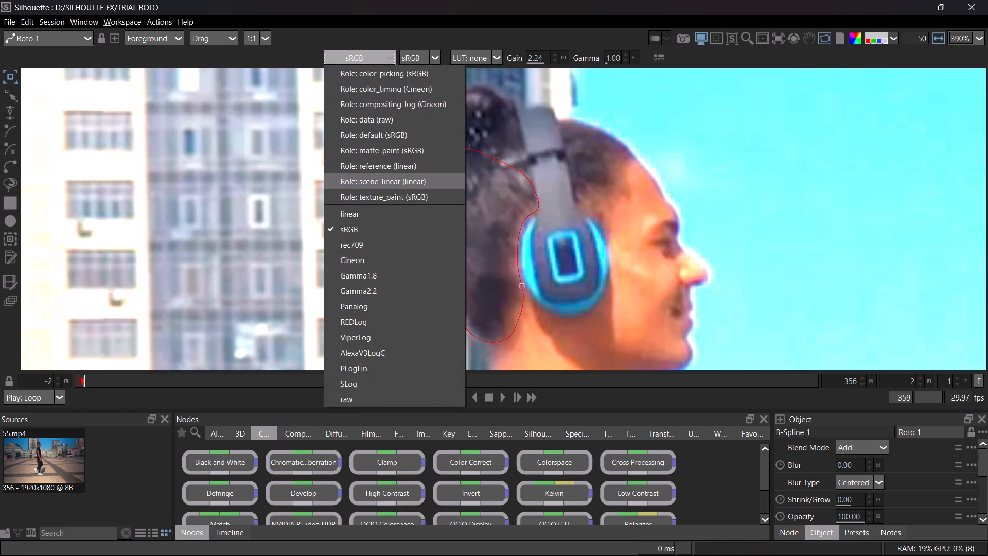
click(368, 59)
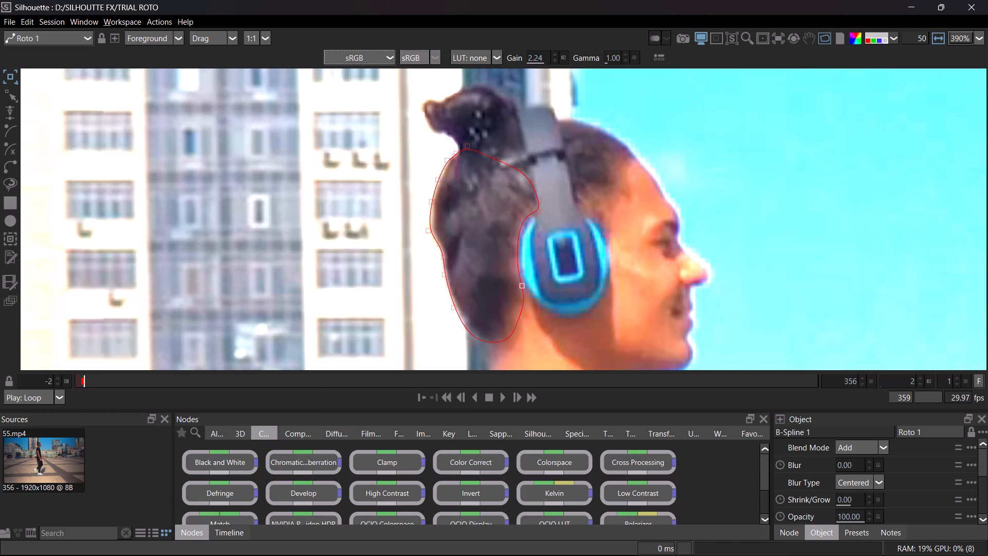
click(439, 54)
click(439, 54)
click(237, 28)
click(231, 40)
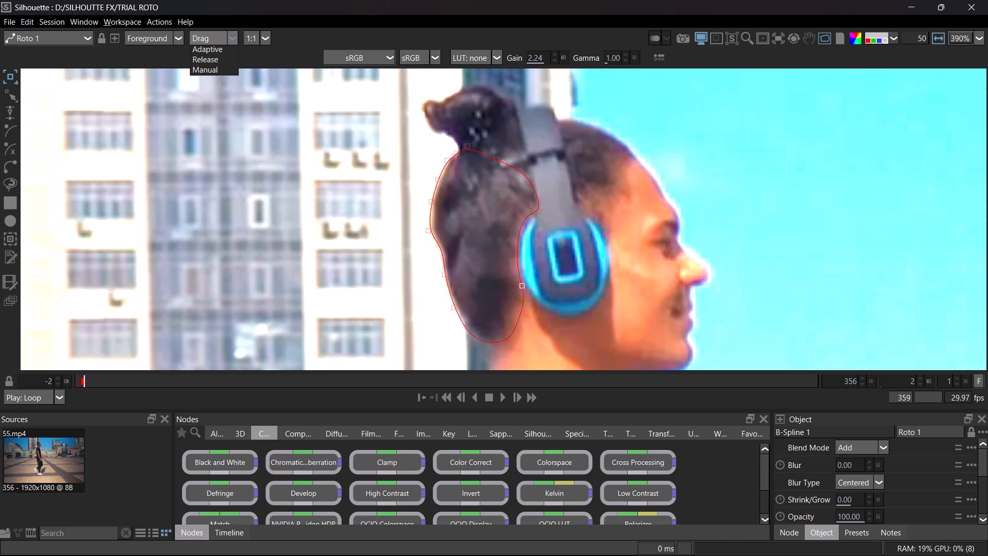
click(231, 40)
Show the Color Comp view to check the hair shape isolated from the background.
click(173, 36)
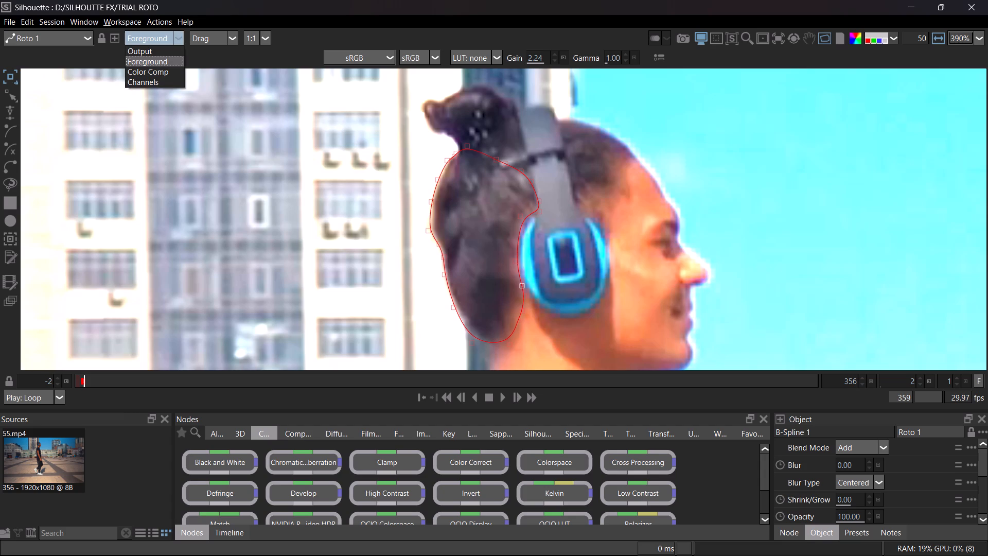
click(156, 72)
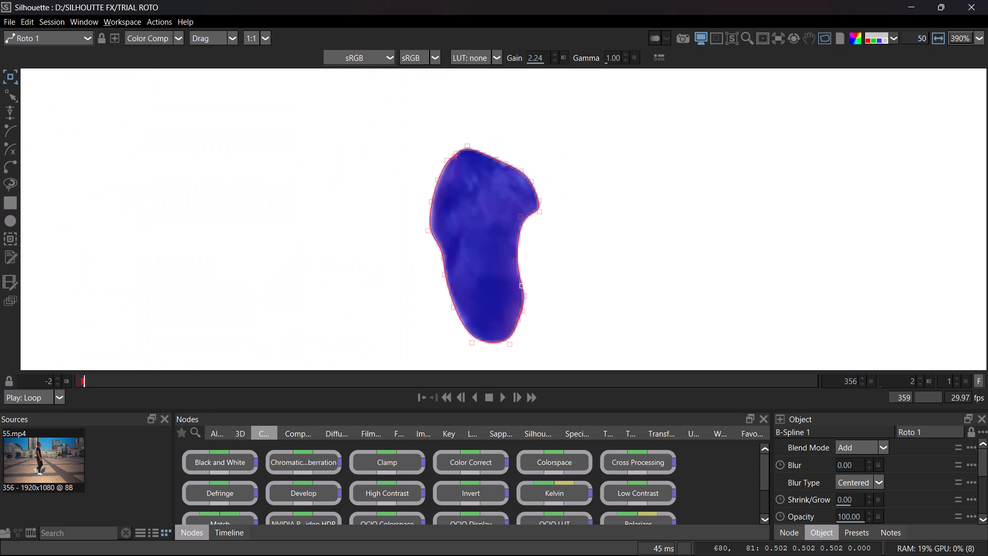
scroll(550, 260, down, 3)
scroll(550, 261, up, 3)
Show the Output view and examine the hair shape's coloured overlay against the head and headphones.
text(121)
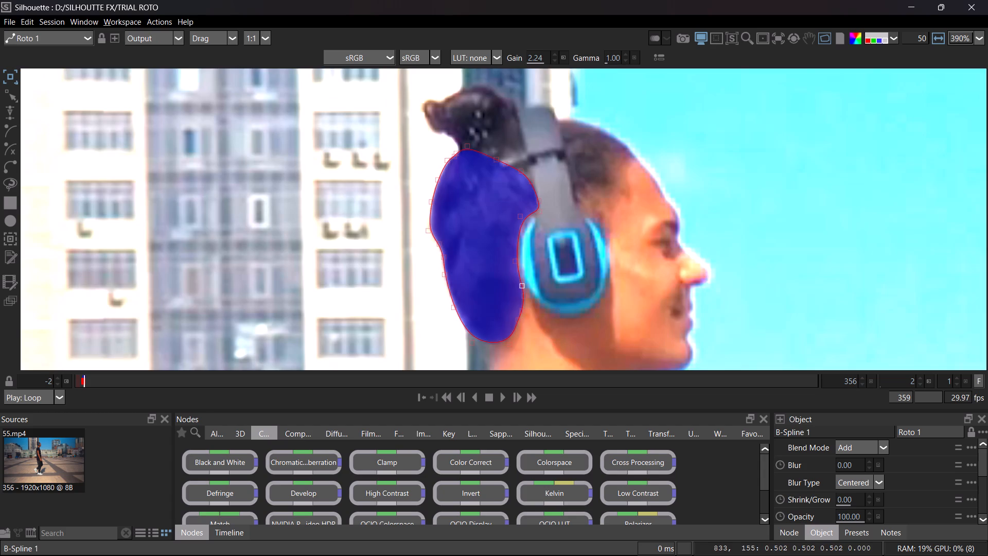
scroll(436, 197, down, 19)
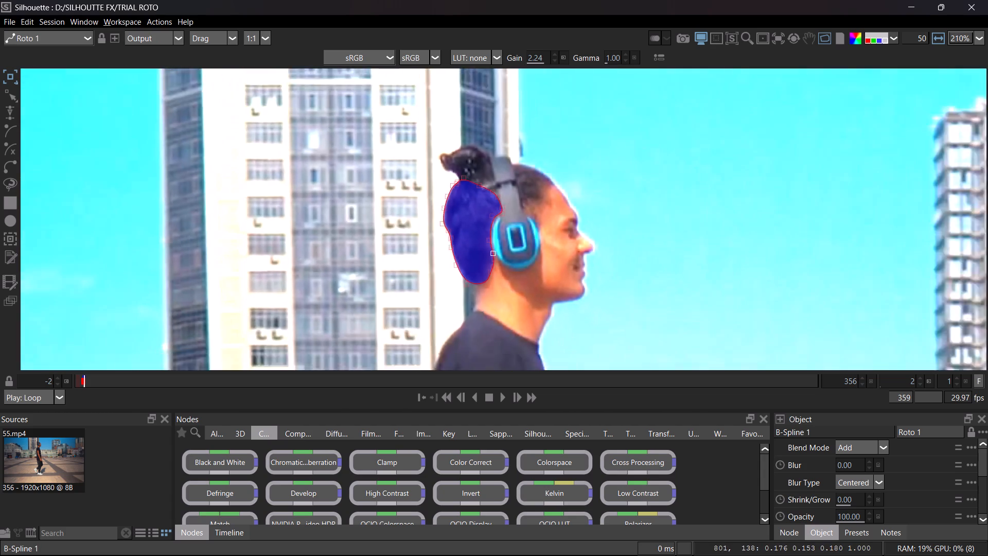
scroll(464, 218, down, 4)
scroll(464, 218, up, 17)
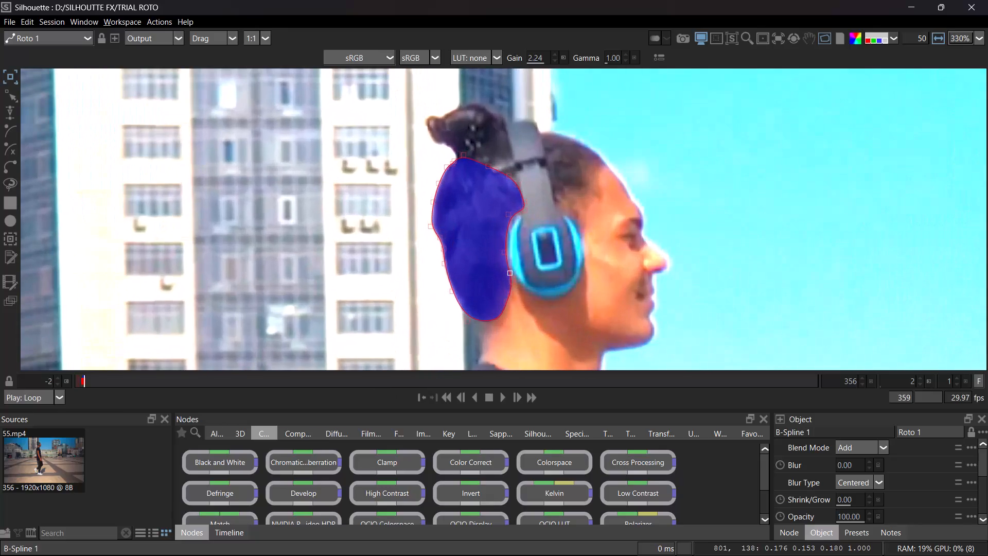
scroll(464, 218, down, 6)
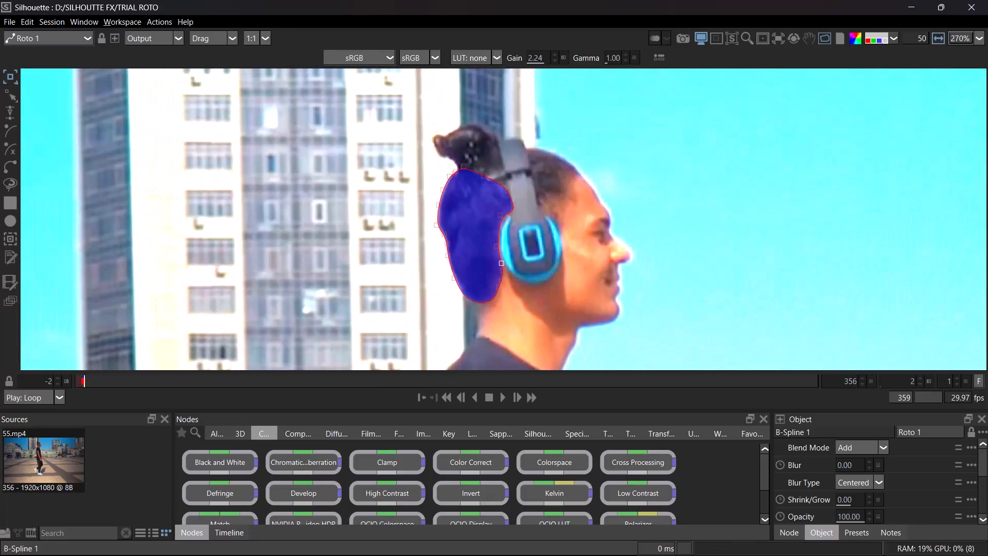